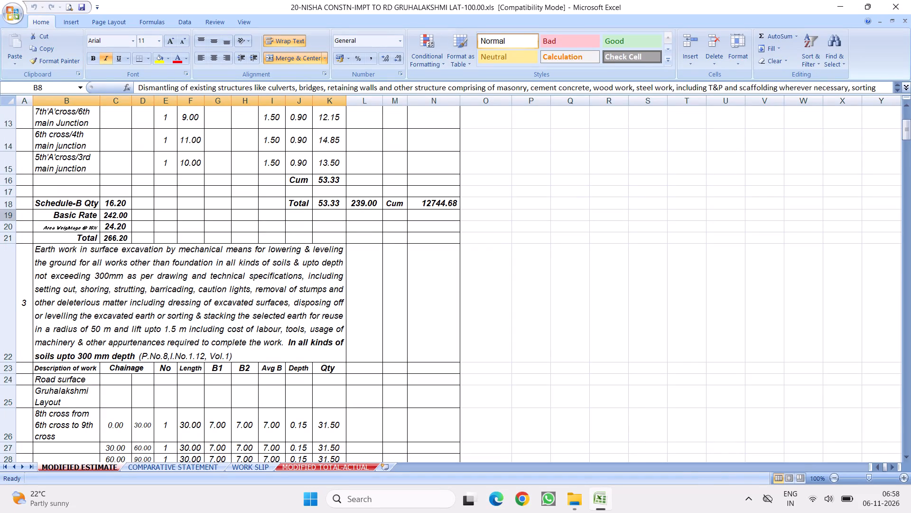
# Insert three blank rows above the Basic Rate row of item 2, at rows 19 to 21.
pyautogui.moveTo(9, 216); pyautogui.dragTo(8, 236)
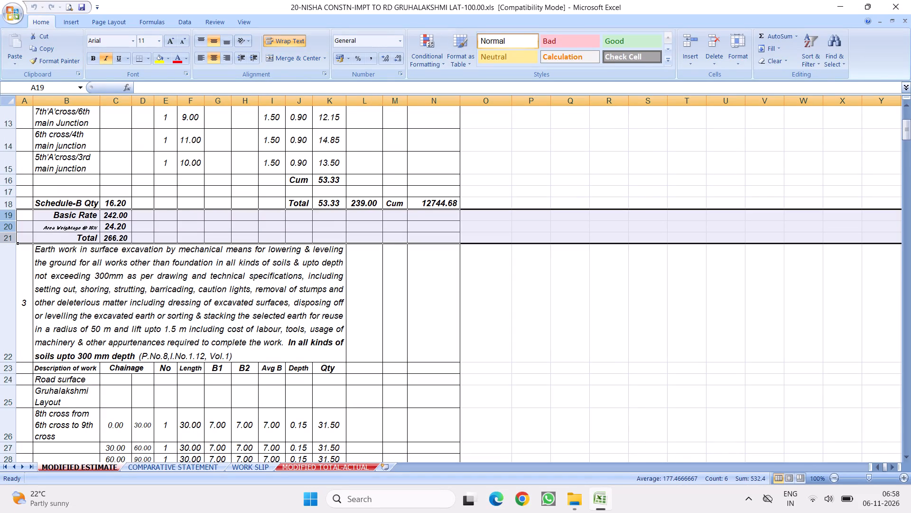
pyautogui.rightClick(72, 225)
pyautogui.click(102, 283)
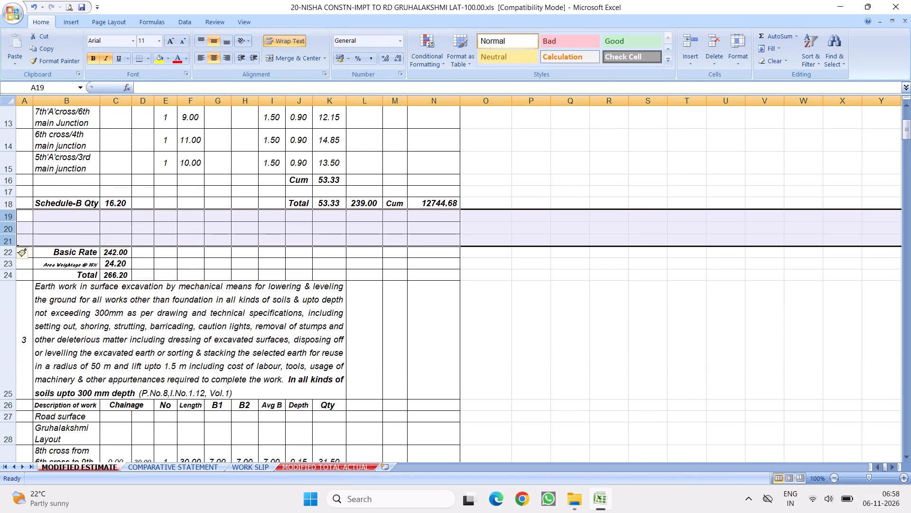
# Merge B19:C19 and enter the label "Up to 125%".
pyautogui.moveTo(85, 218); pyautogui.dragTo(123, 214)
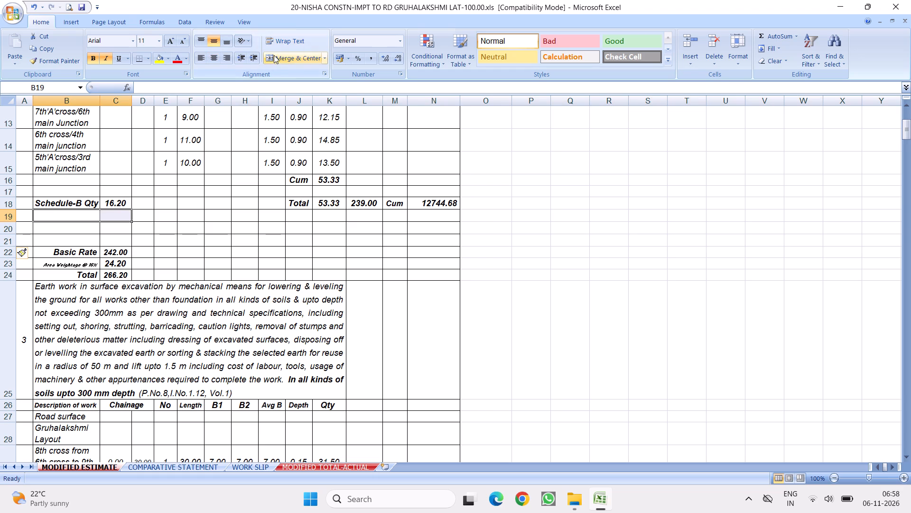
pyautogui.click(274, 54)
pyautogui.write('Up to 125%')
pyautogui.click(293, 247)
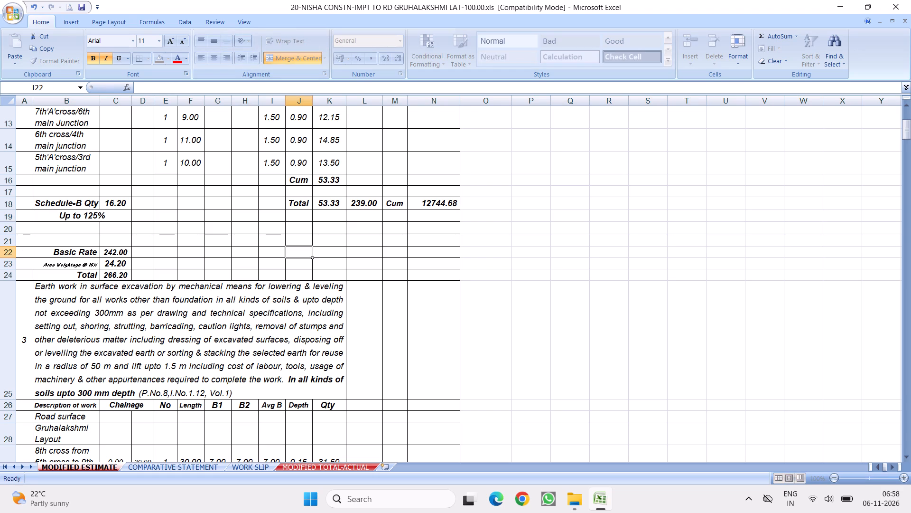
# Insert a spacer row above the "Up to 125%" row and copy blank row 22's formatting onto it.
pyautogui.rightClick(10, 216)
pyautogui.click(40, 275)
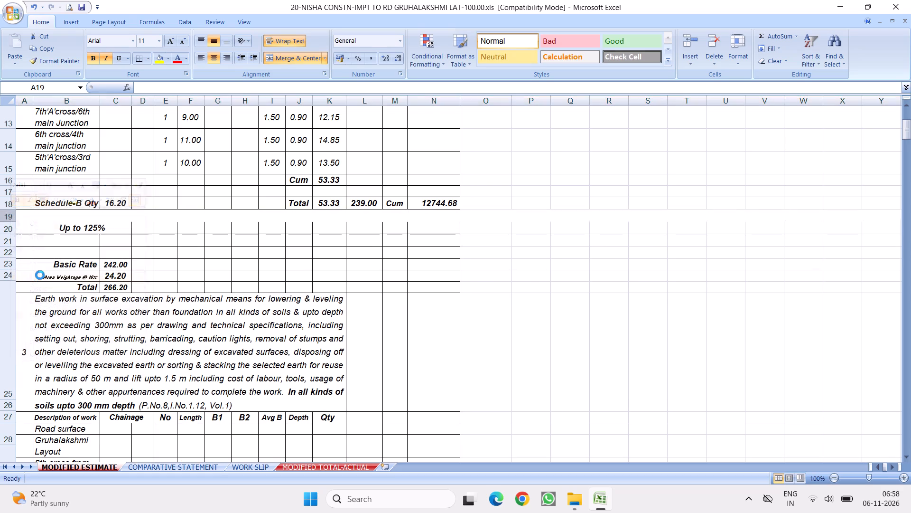
pyautogui.click(214, 255)
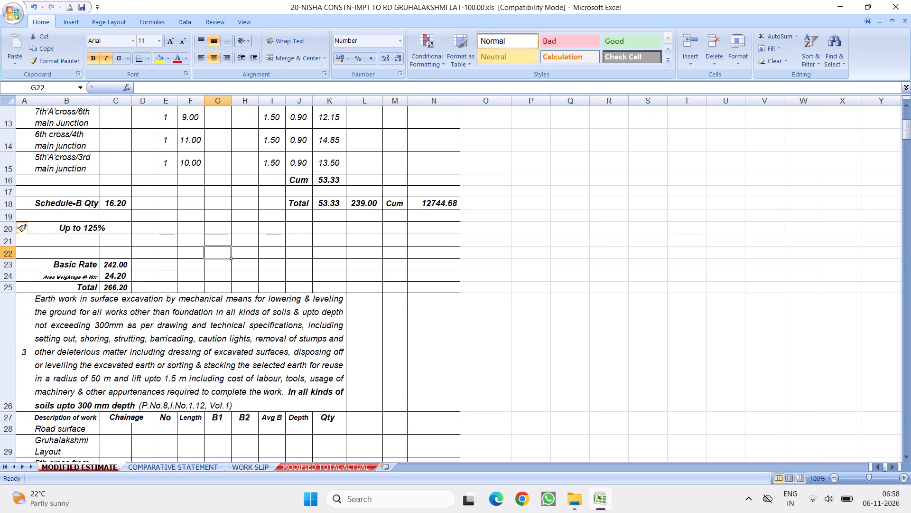
pyautogui.click(12, 254)
pyautogui.click(33, 60)
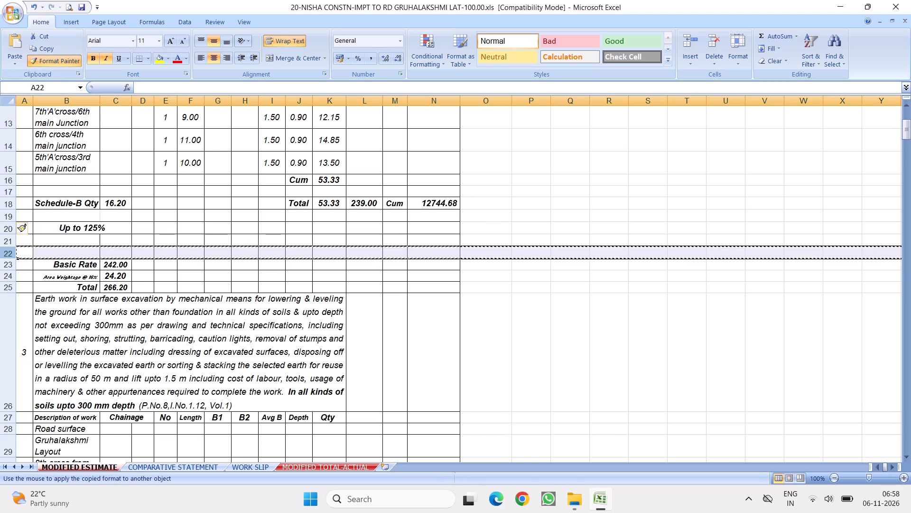
pyautogui.click(12, 217)
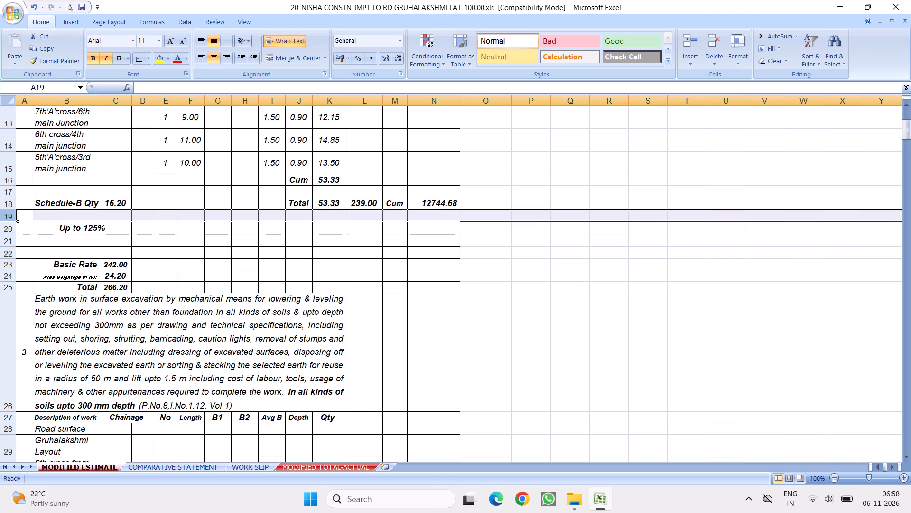
# Link K20 to the up-to-125% execution quantity in J11 of COMPARATIVE STATEMENT and fill the formula down to K21.
pyautogui.click(330, 230)
pyautogui.press('=')
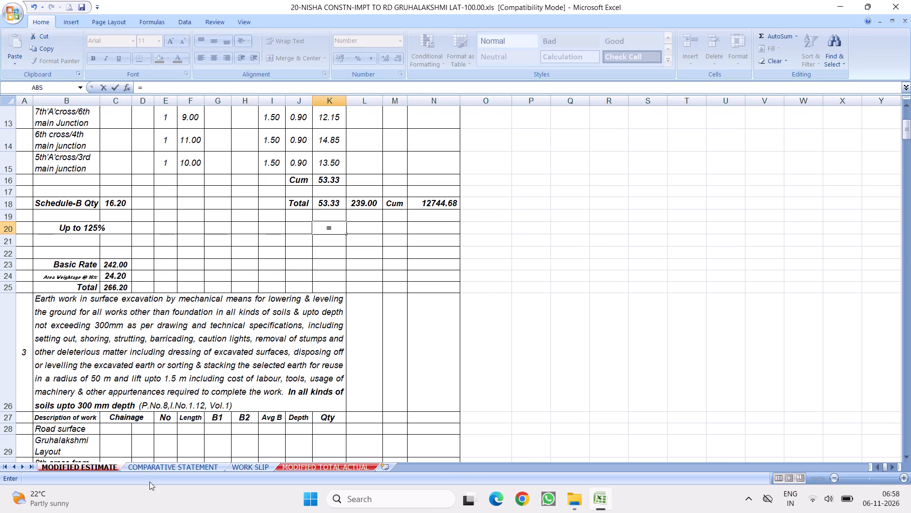
pyautogui.click(158, 469)
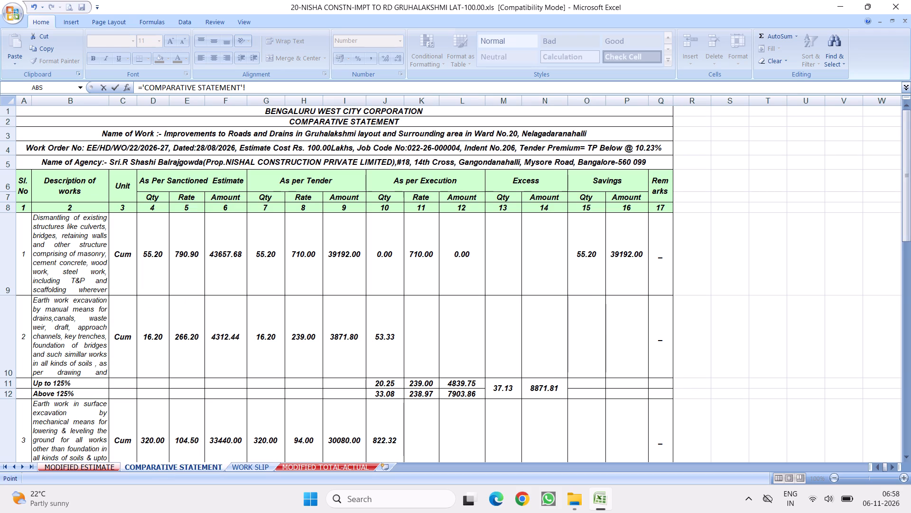
pyautogui.click(377, 379)
pyautogui.press('Return')
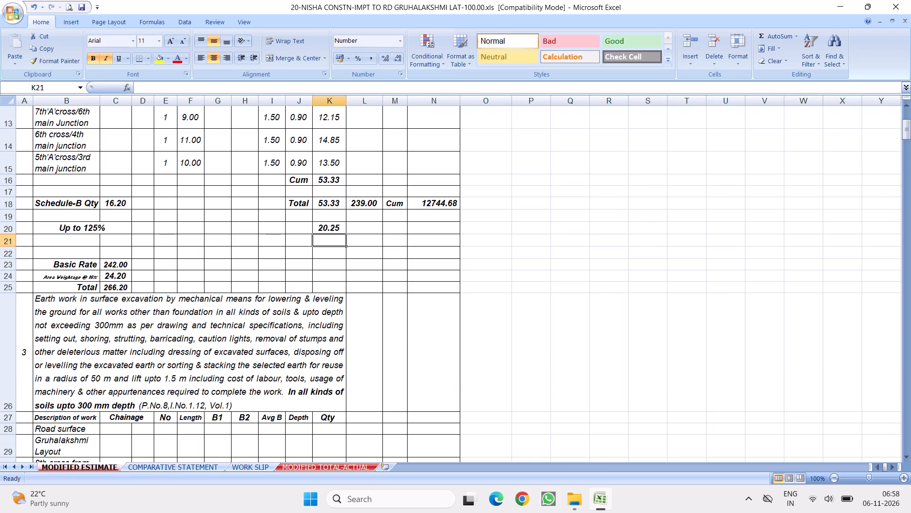
pyautogui.click(333, 228)
pyautogui.moveTo(348, 233); pyautogui.dragTo(347, 243)
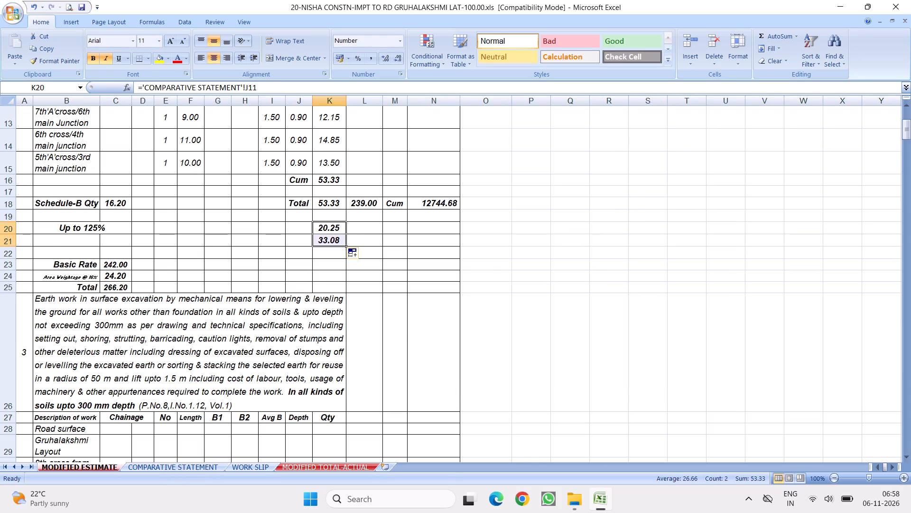
# Fill the "Up to 125%" label down to row 21 and change the copy to "Above to 125%".
pyautogui.click(96, 228)
pyautogui.moveTo(131, 231); pyautogui.dragTo(131, 243)
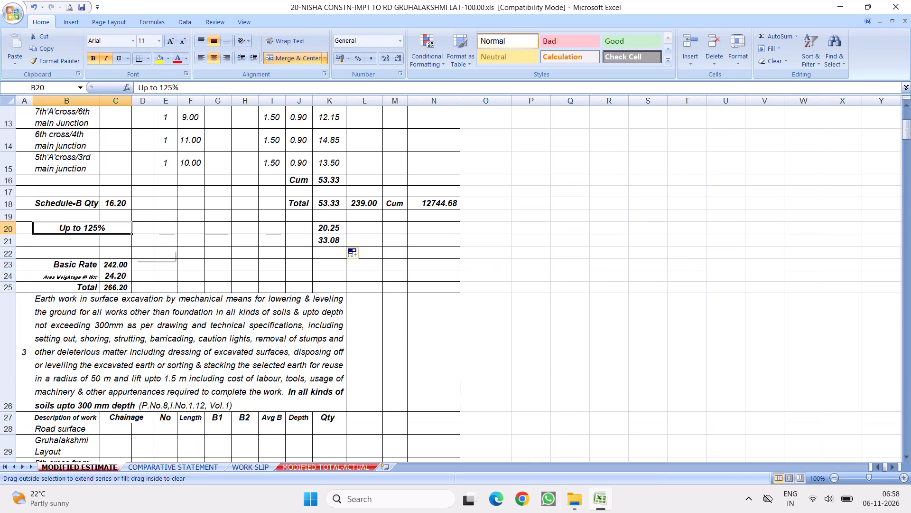
pyautogui.moveTo(131, 243); pyautogui.dragTo(131, 247)
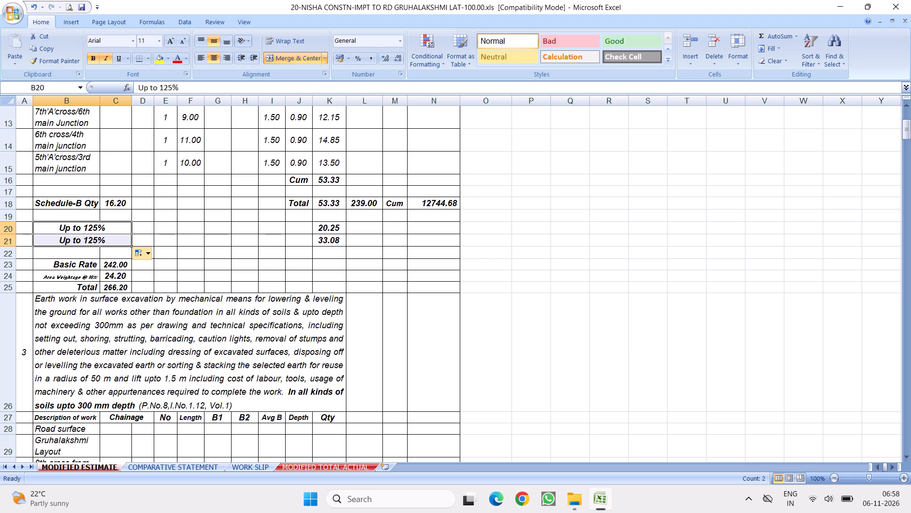
pyautogui.doubleClick(64, 240)
pyautogui.press('Right')
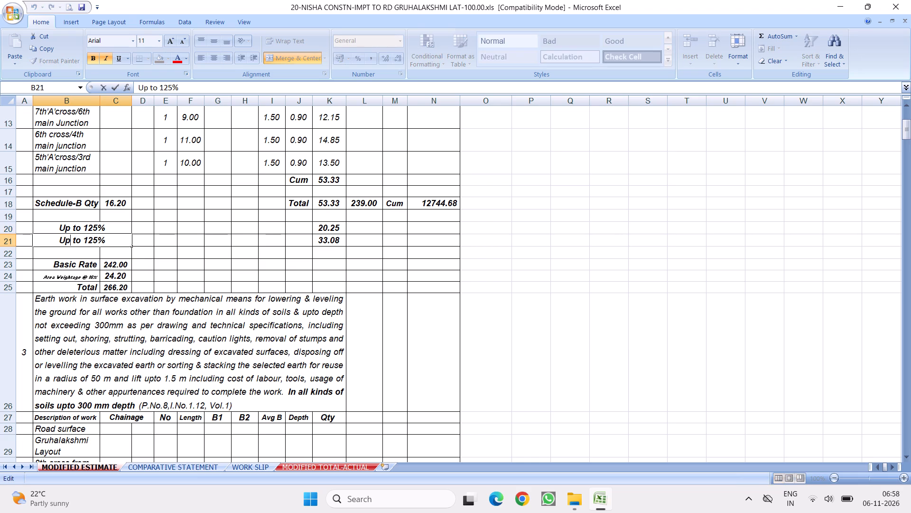
pyautogui.press('BackSpace')
pyautogui.press('BackSpace')
pyautogui.write('Aboe')
pyautogui.press('BackSpace')
pyautogui.write('ve')
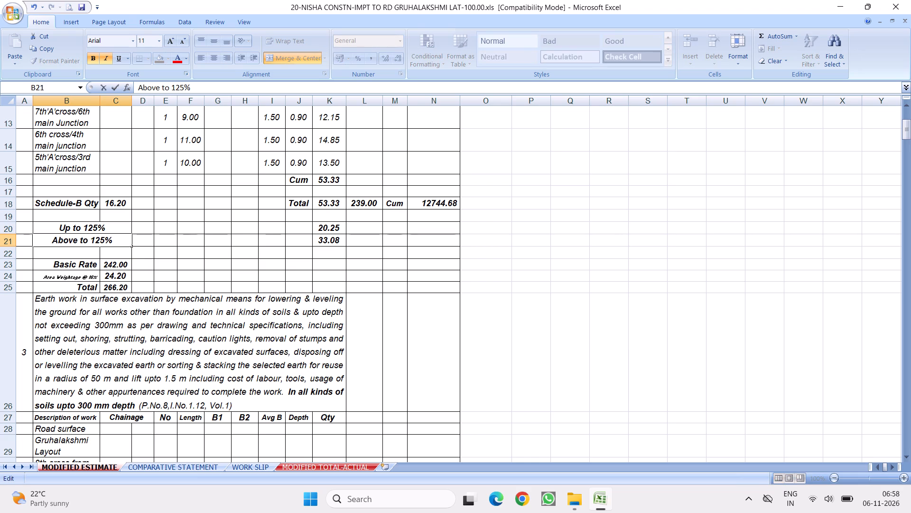
# Fill the linked quantity formulas in K20 and K21 across to column L to bring in the execution rates.
pyautogui.click(331, 230)
pyautogui.moveTo(346, 233); pyautogui.dragTo(375, 231)
pyautogui.click(336, 240)
pyautogui.click(342, 247)
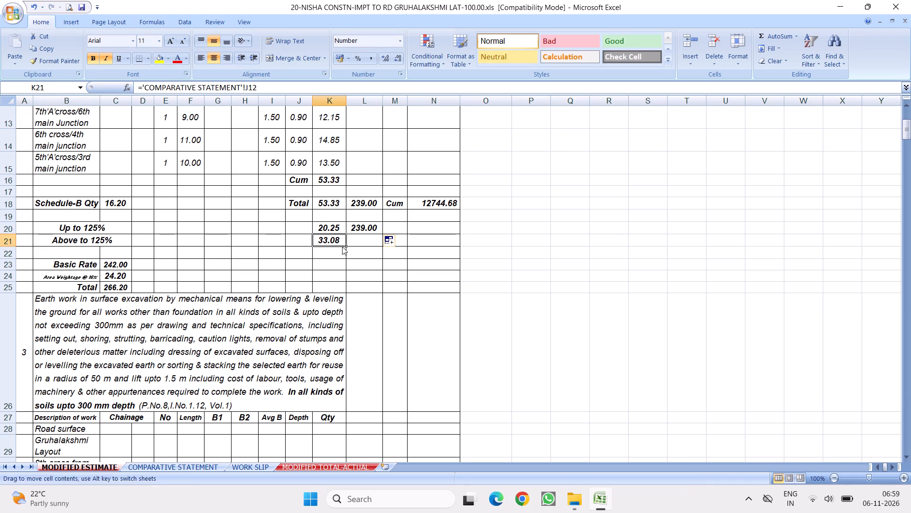
pyautogui.moveTo(344, 248); pyautogui.dragTo(377, 243)
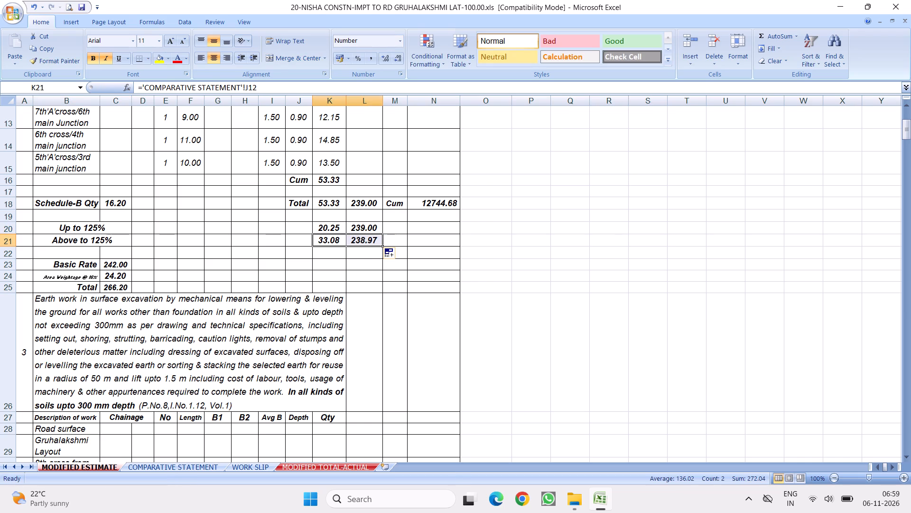
# Enter the unit "Cum" in M20 and M21 for the two 125% rows.
pyautogui.click(391, 228)
pyautogui.press('c')
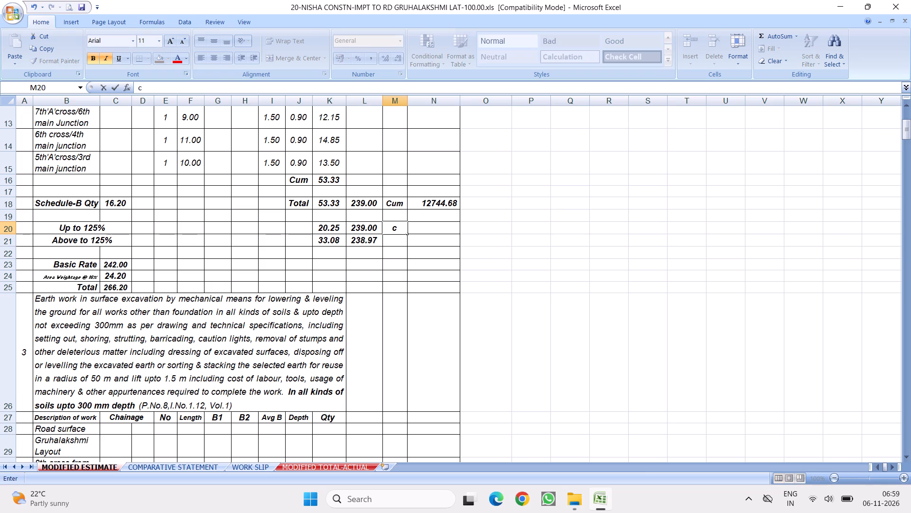
pyautogui.press('BackSpace')
pyautogui.write('Cu')
pyautogui.press('m')
pyautogui.click(394, 239)
pyautogui.press('c')
pyautogui.click(496, 231)
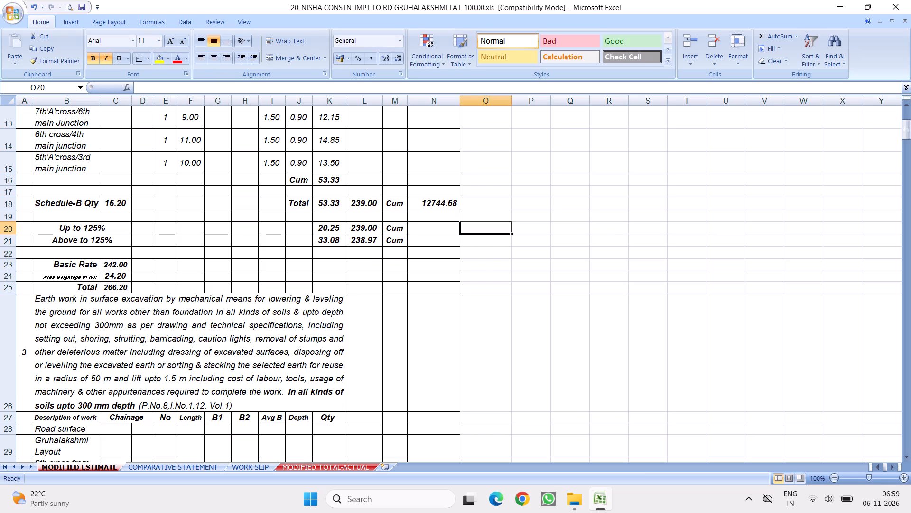
# Copy the amount formula from N18 into N20 and N21.
pyautogui.click(436, 203)
pyautogui.rightClick(436, 203)
pyautogui.click(462, 224)
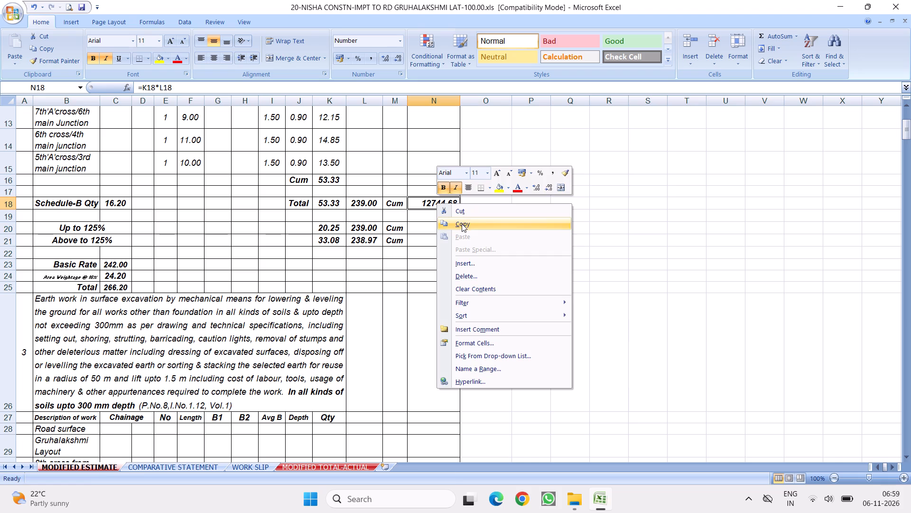
pyautogui.rightClick(425, 228)
pyautogui.click(450, 264)
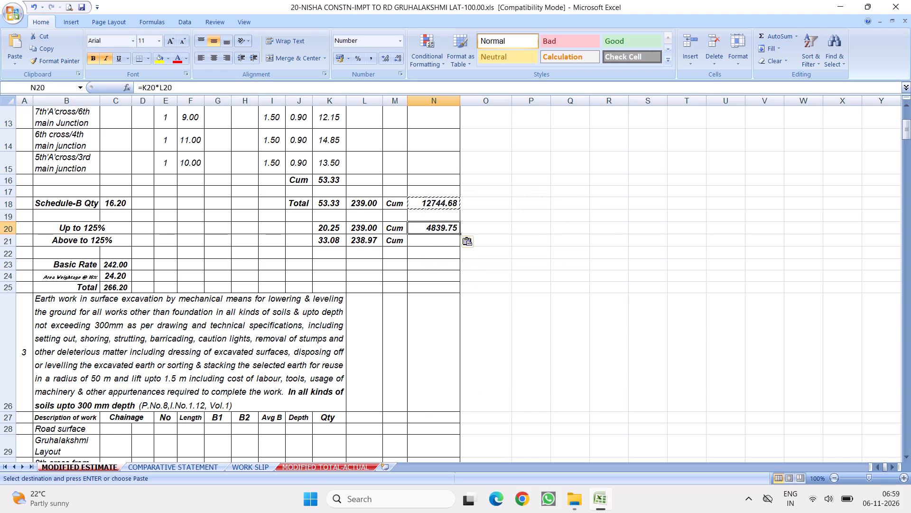
pyautogui.rightClick(428, 240)
pyautogui.click(458, 274)
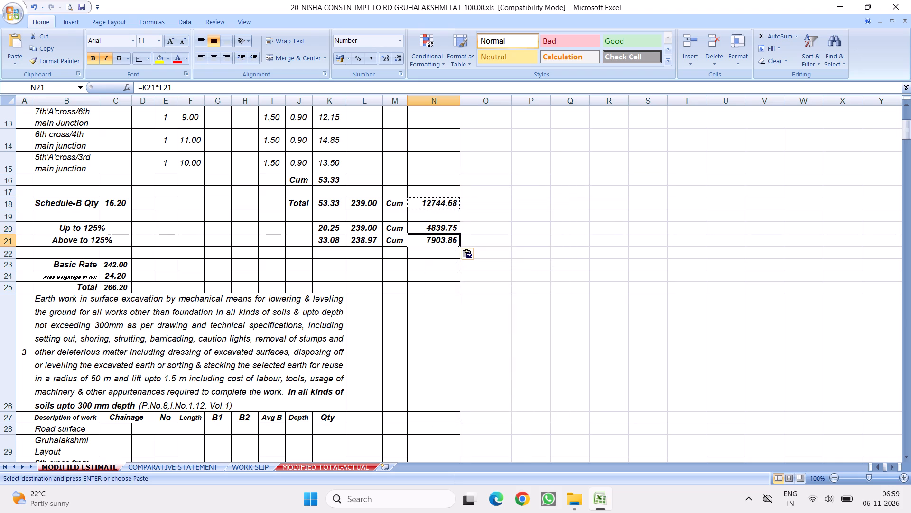
# Clear the rate, unit and amount from the Total row, cells L18:N18.
pyautogui.moveTo(364, 203); pyautogui.dragTo(422, 202)
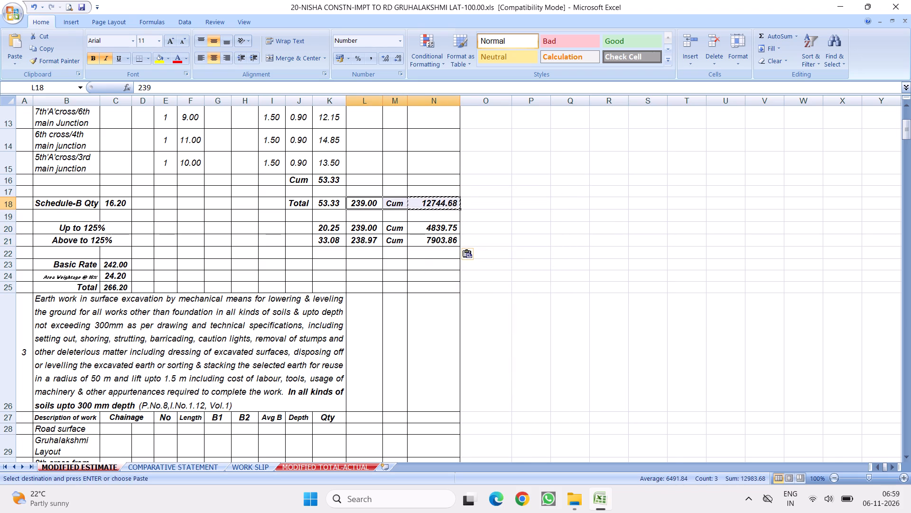
pyautogui.press('Delete')
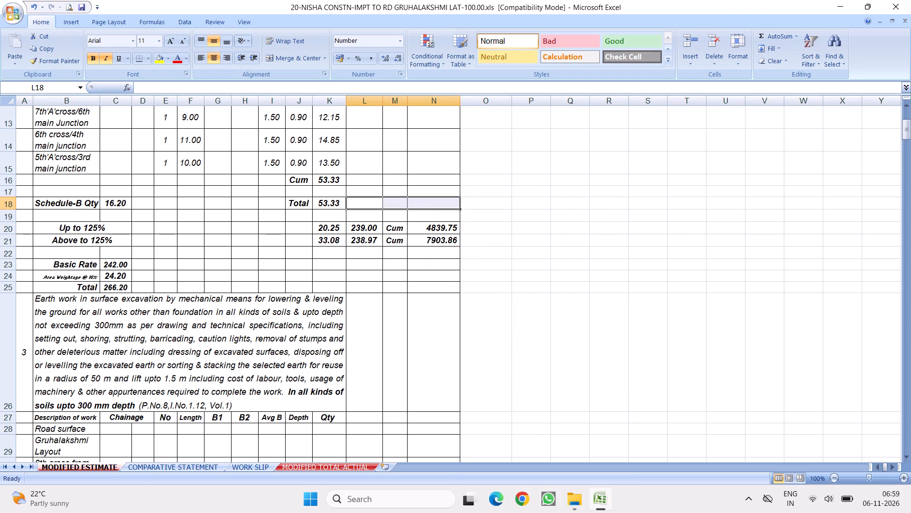
# Check the formula behind the "Above 125%" rate in K12 of COMPARATIVE STATEMENT and return to MODIFIED ESTIMATE.
pyautogui.click(198, 466)
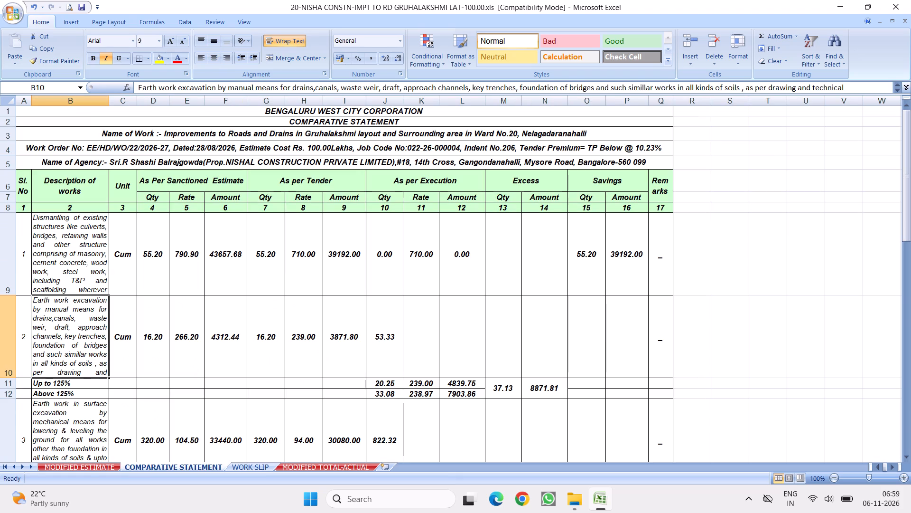
pyautogui.click(418, 395)
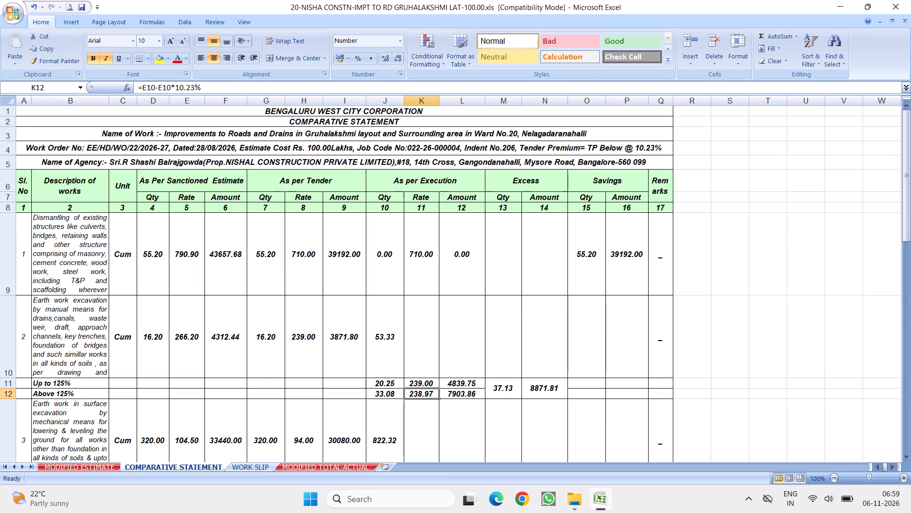
pyautogui.click(94, 467)
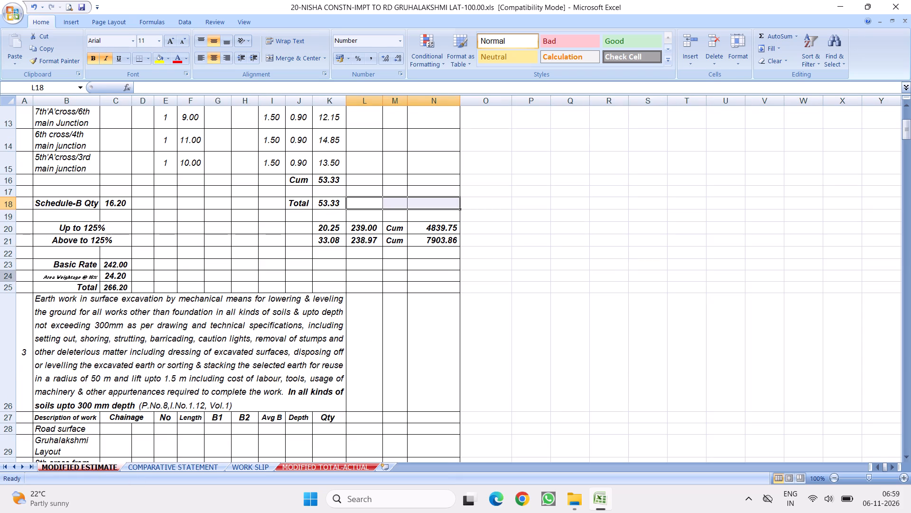
# Align the "Area Weightage @ 10%" label in B24 vertically to the middle.
pyautogui.click(50, 277)
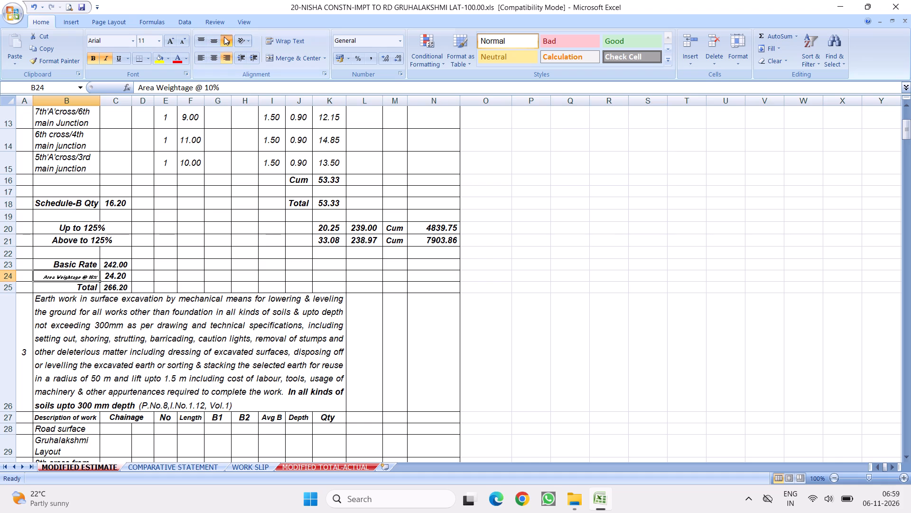
pyautogui.click(212, 41)
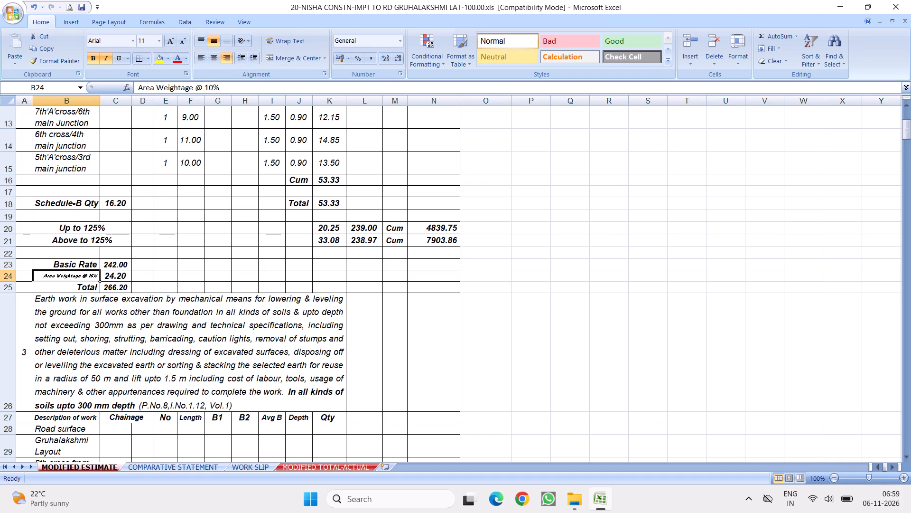
# Insert two blank rows between item 2's rate Total row and the item 3 description.
pyautogui.click(9, 303)
pyautogui.rightClick(9, 303)
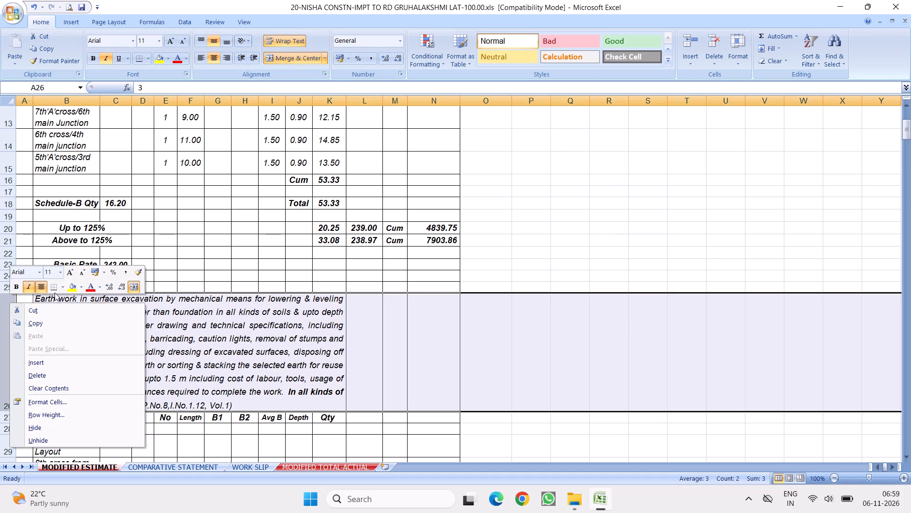
pyautogui.click(39, 363)
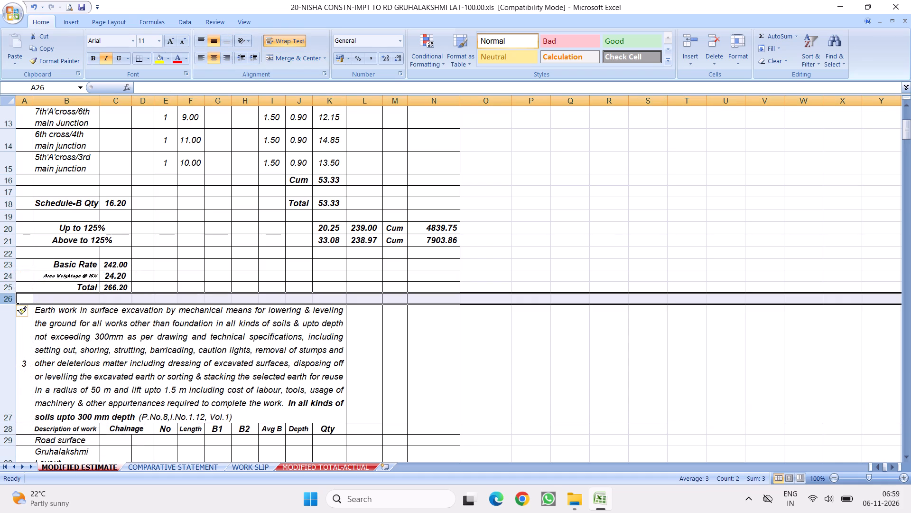
pyautogui.rightClick(9, 299)
pyautogui.click(37, 359)
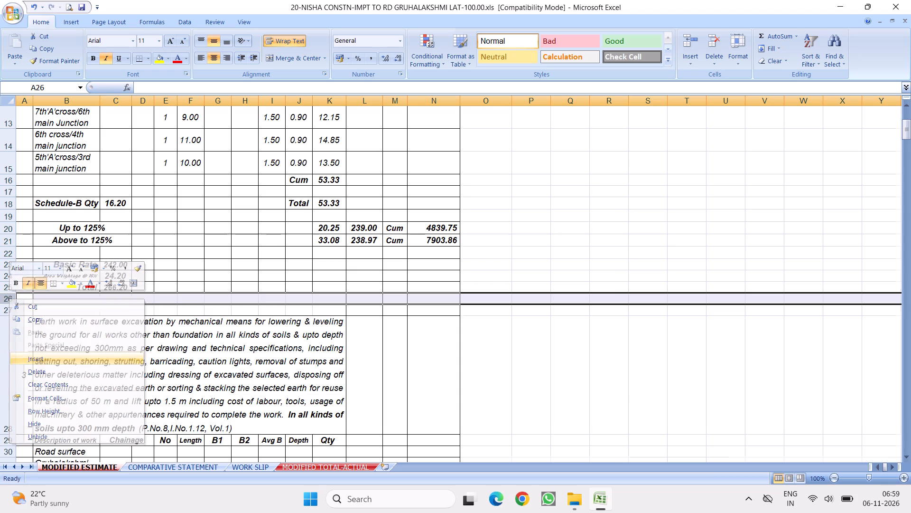
# Copy the formatting of the Area Weightage row, row 24, onto the blank rows 26 and 27.
pyautogui.click(9, 276)
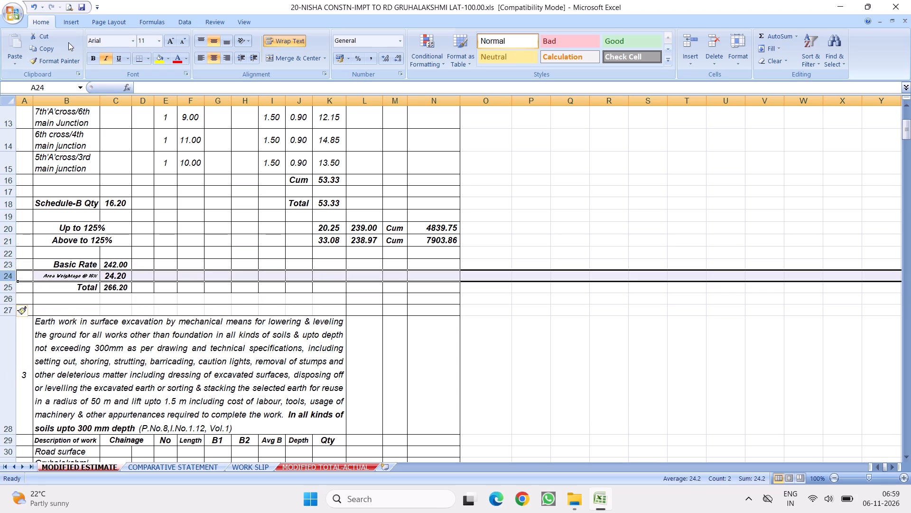
pyautogui.click(40, 57)
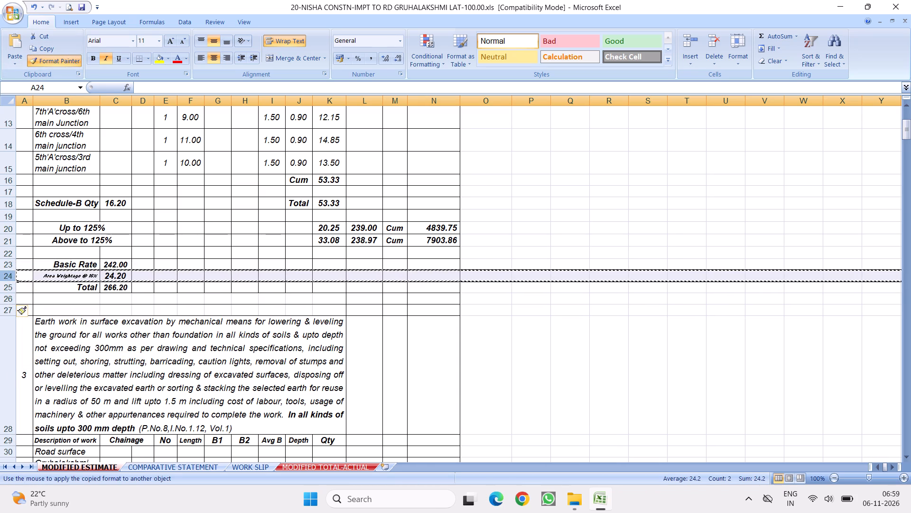
pyautogui.moveTo(7, 301); pyautogui.dragTo(7, 306)
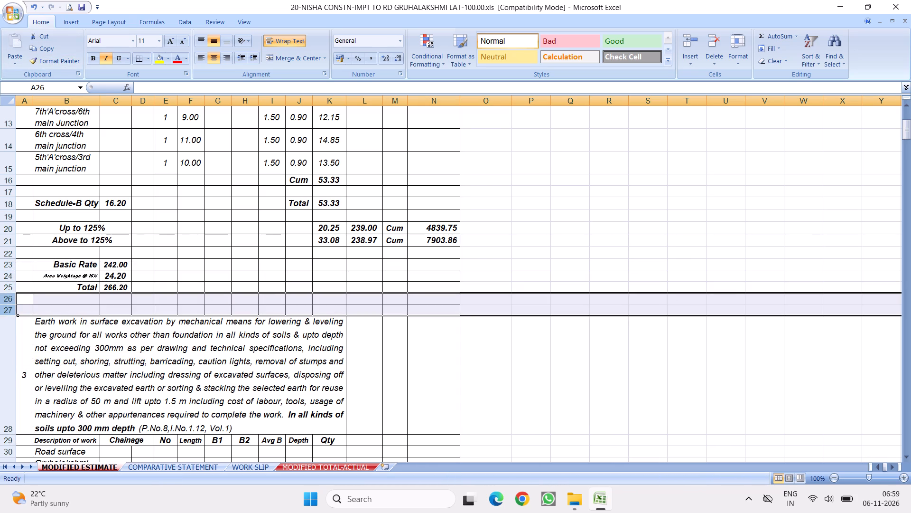
pyautogui.click(79, 300)
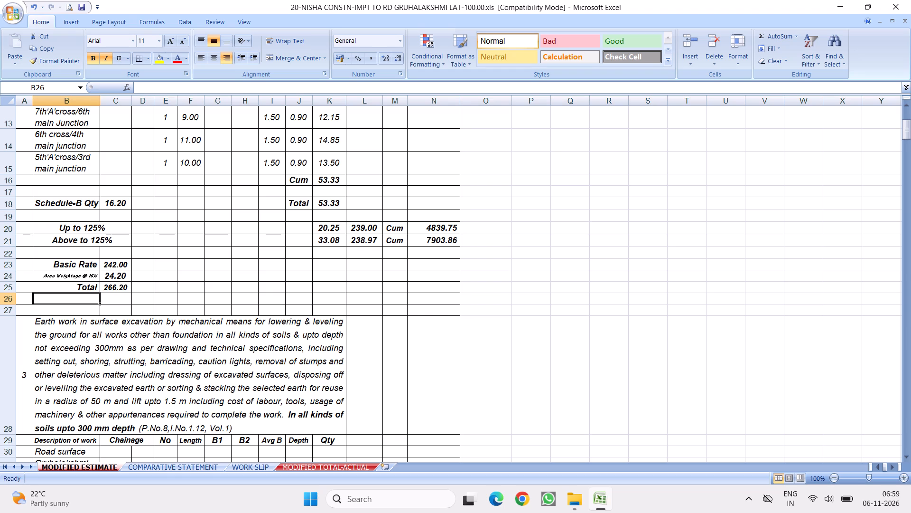
pyautogui.write('Be')
pyautogui.write('low TP')
pyautogui.write('@10.23%')
pyautogui.click(211, 279)
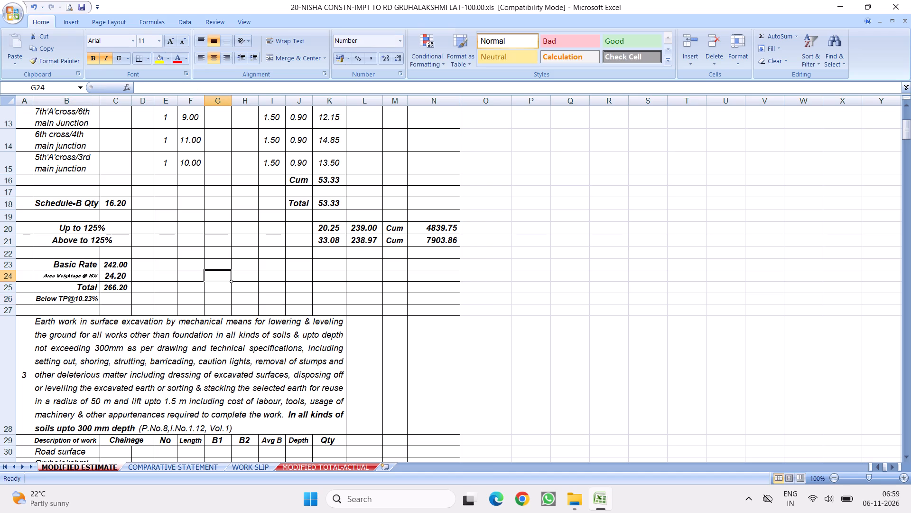
# Calculate the Below TP deduction in C26 as a negative 10.23% of the rate Total, using =-C25*10.23%.
pyautogui.click(116, 298)
pyautogui.press('=')
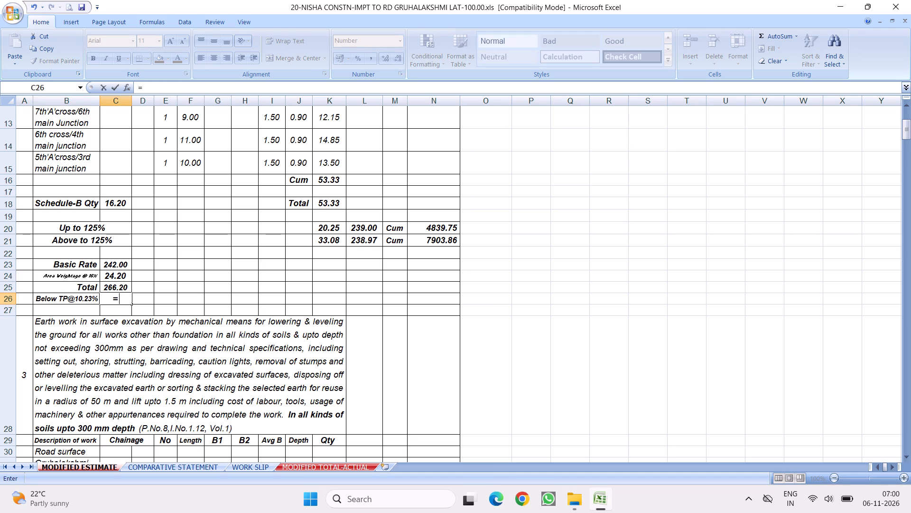
pyautogui.click(110, 288)
pyautogui.write('*10.23')
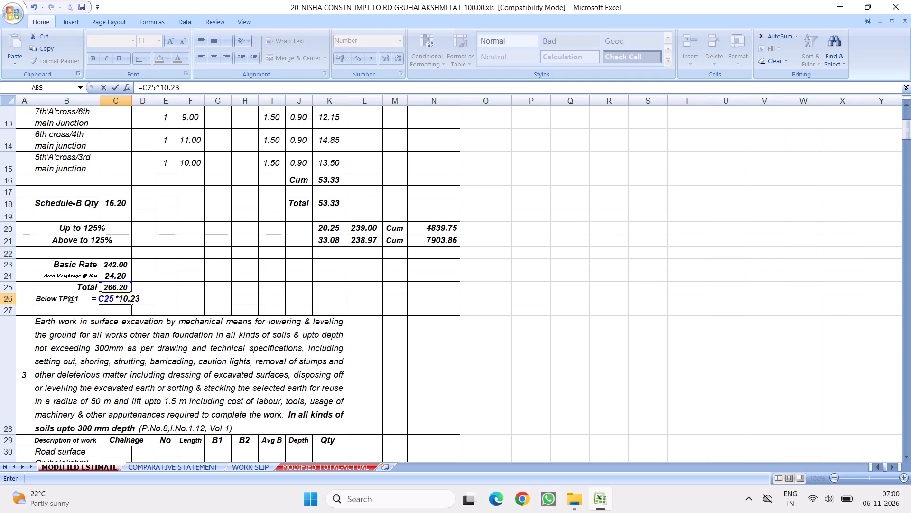
pyautogui.hotkey('shift', '%')
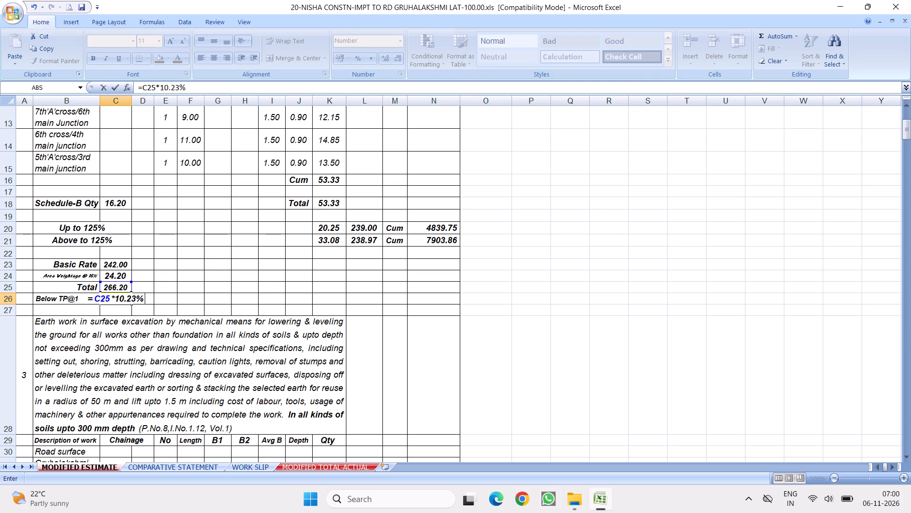
pyautogui.press('Return')
pyautogui.click(107, 300)
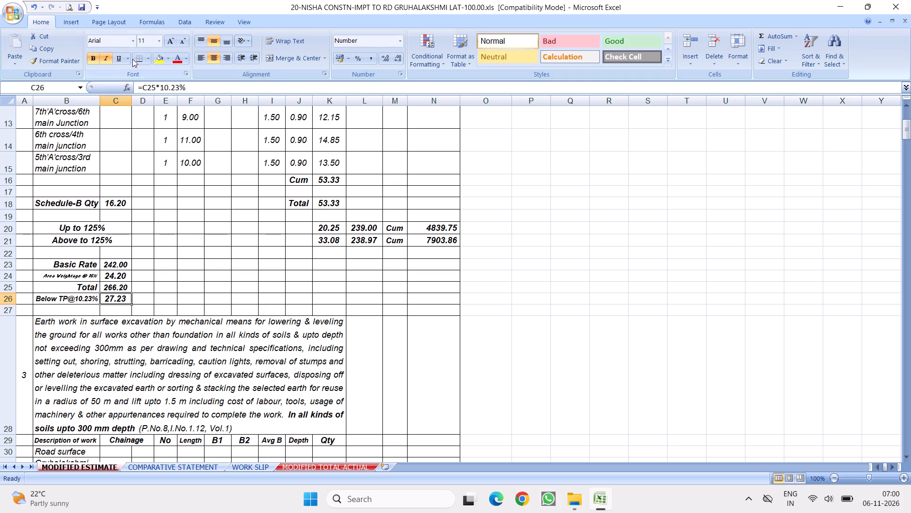
pyautogui.click(145, 86)
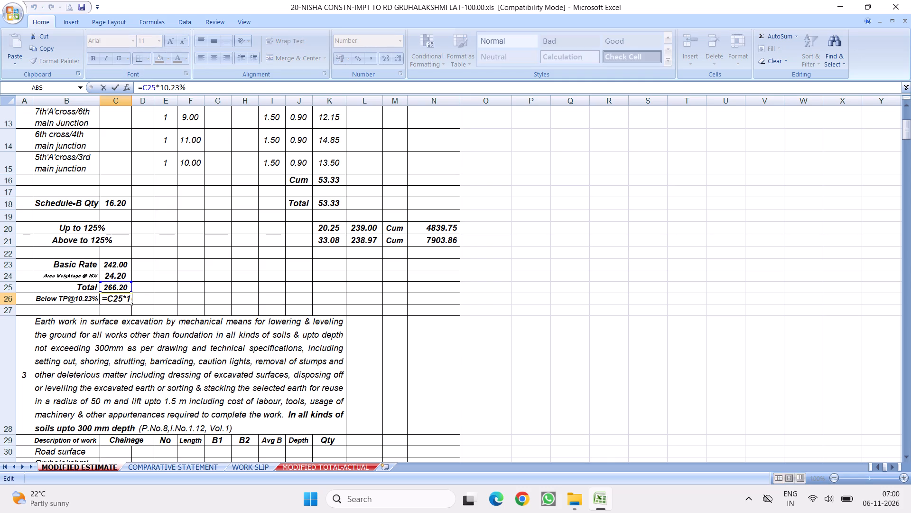
pyautogui.press('-')
pyautogui.press('Return')
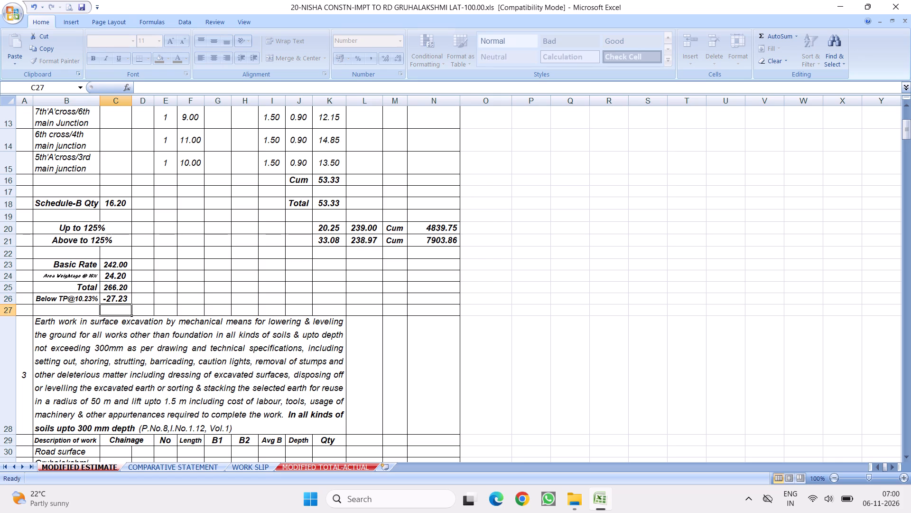
# Label B27 "Total" and sum C25:C26 into C27.
pyautogui.click(83, 312)
pyautogui.press('t')
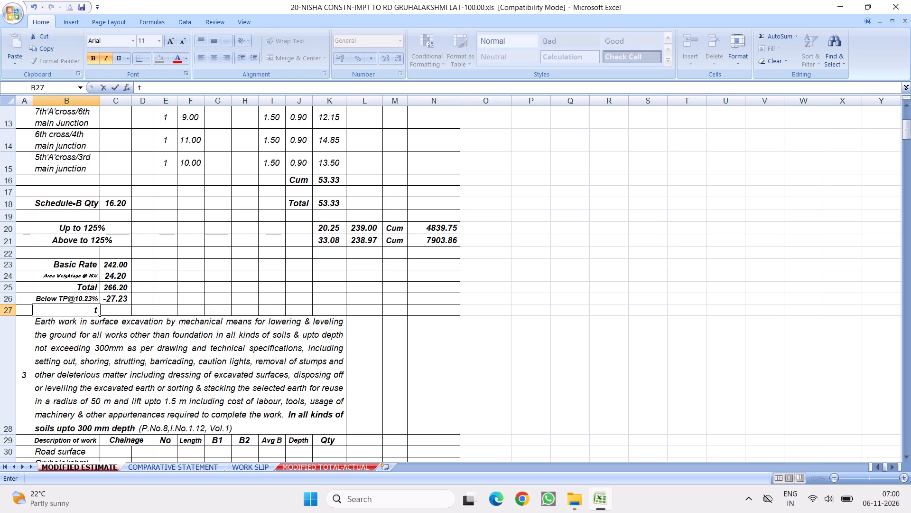
pyautogui.press('BackSpace')
pyautogui.write('Total')
pyautogui.click(120, 305)
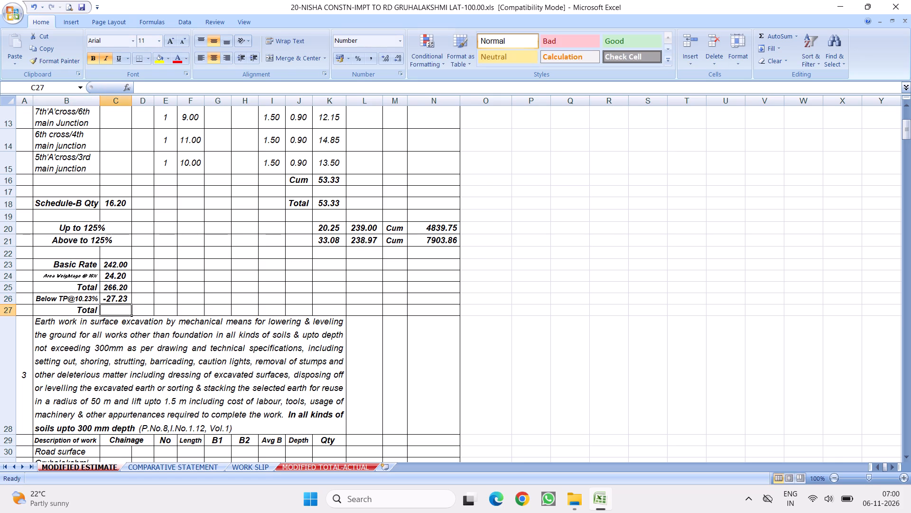
pyautogui.moveTo(113, 289); pyautogui.dragTo(111, 297)
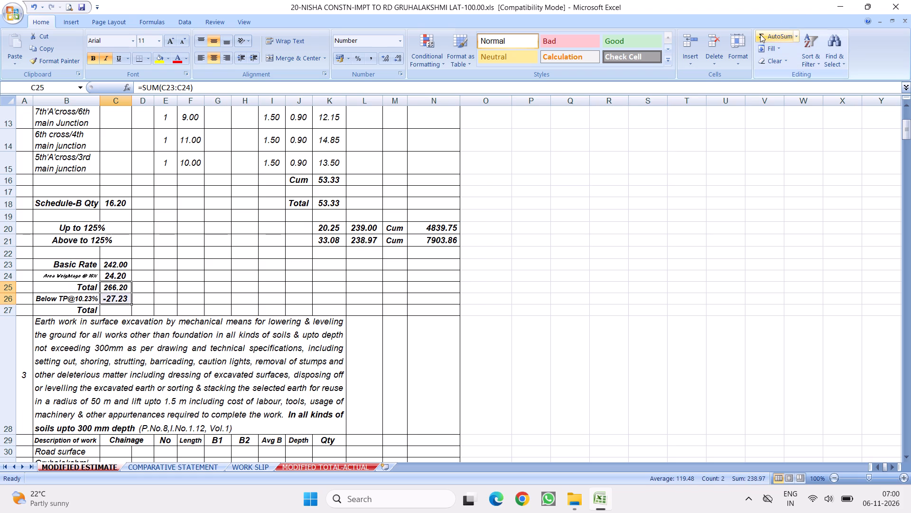
pyautogui.click(760, 34)
# Check the "Above to 125%" rate link in L21, review the split items in COMPARATIVE STATEMENT, and return to MODIFIED ESTIMATE.
pyautogui.click(365, 239)
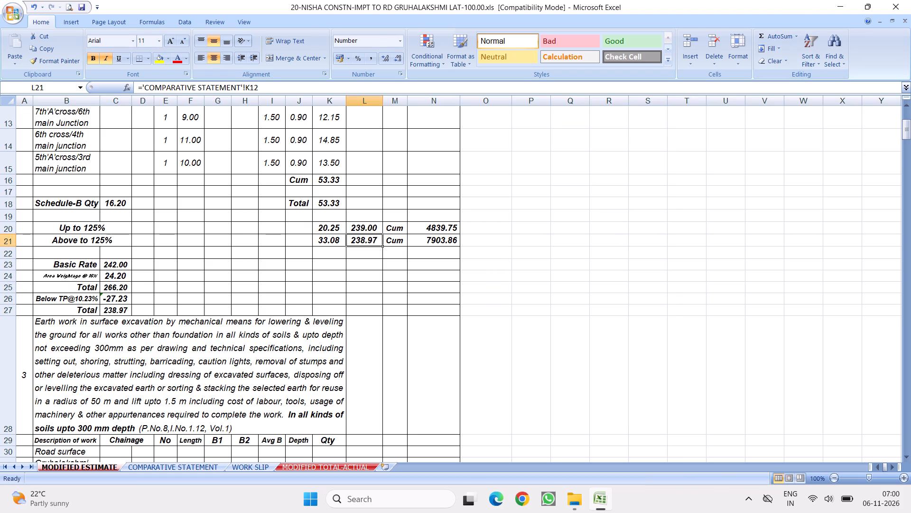
pyautogui.click(270, 274)
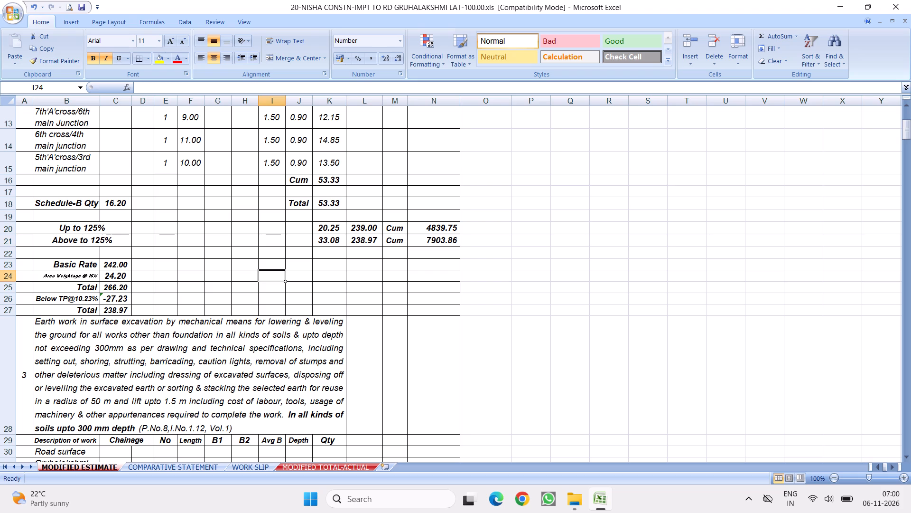
pyautogui.click(180, 465)
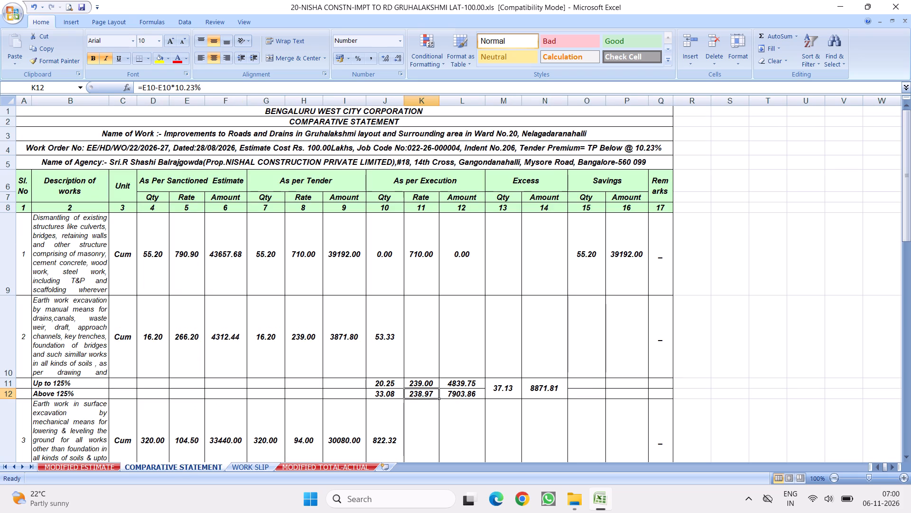
pyautogui.click(74, 356)
pyautogui.press('Down')
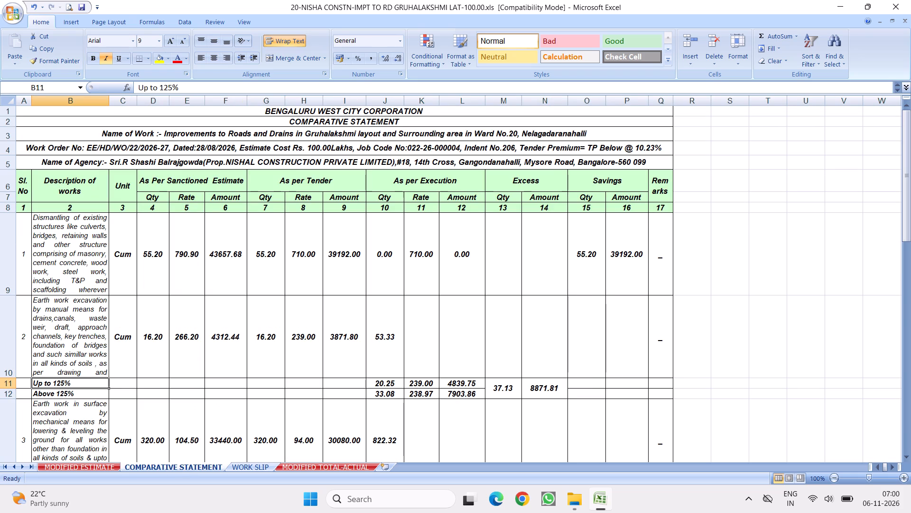
pyautogui.press('Down')
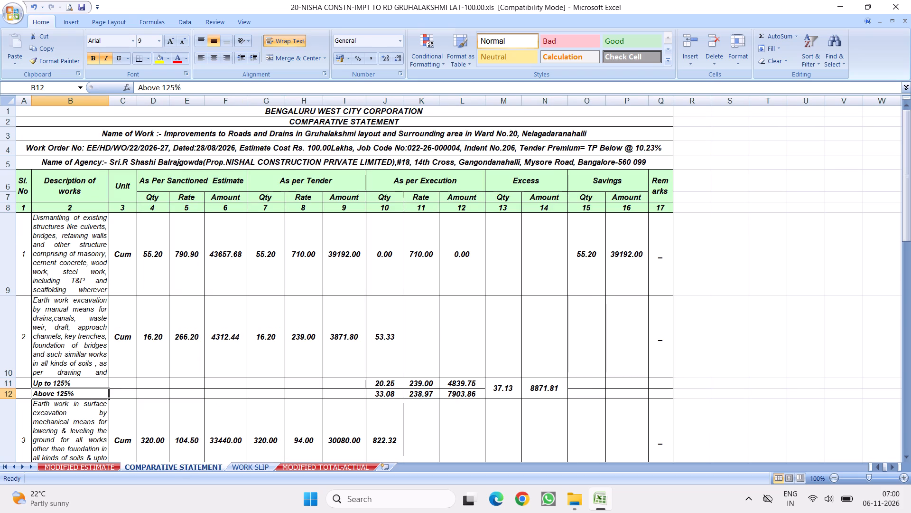
pyautogui.press('Return')
pyautogui.press('Return')
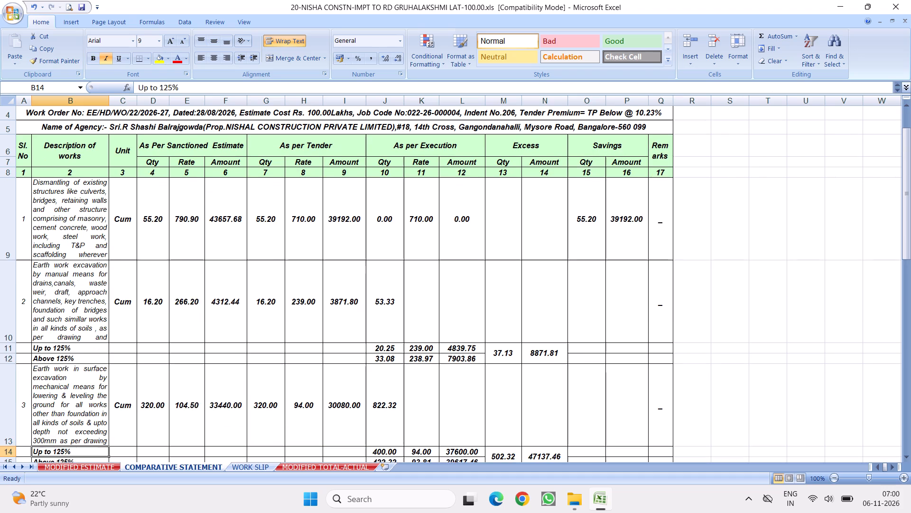
pyautogui.press('Return')
pyautogui.press('Return')
pyautogui.press('Return')
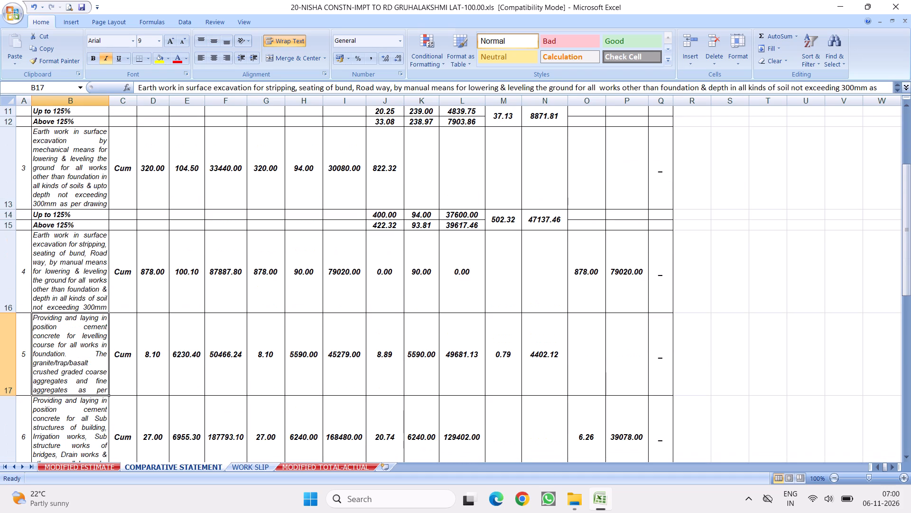
pyautogui.click(109, 467)
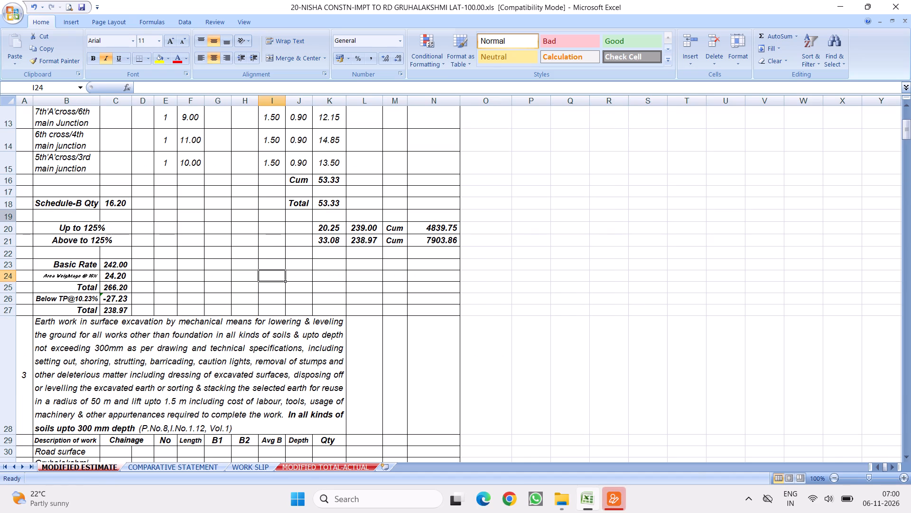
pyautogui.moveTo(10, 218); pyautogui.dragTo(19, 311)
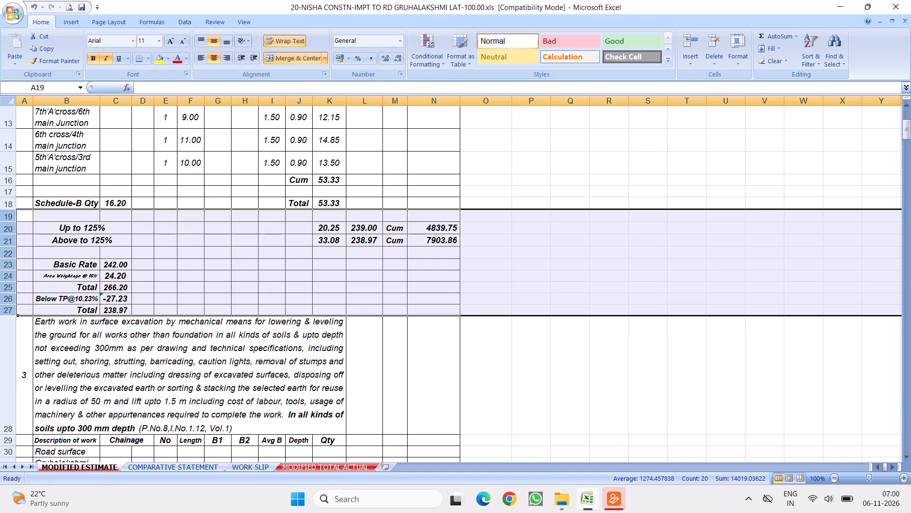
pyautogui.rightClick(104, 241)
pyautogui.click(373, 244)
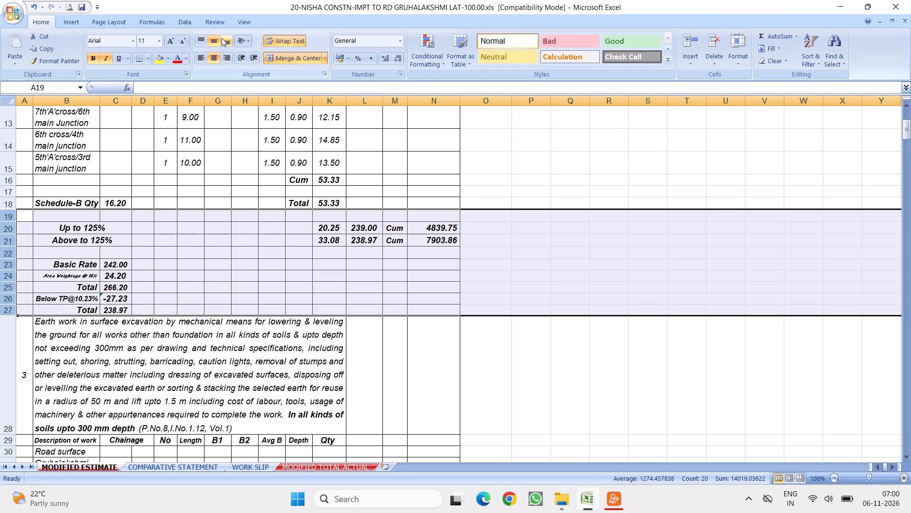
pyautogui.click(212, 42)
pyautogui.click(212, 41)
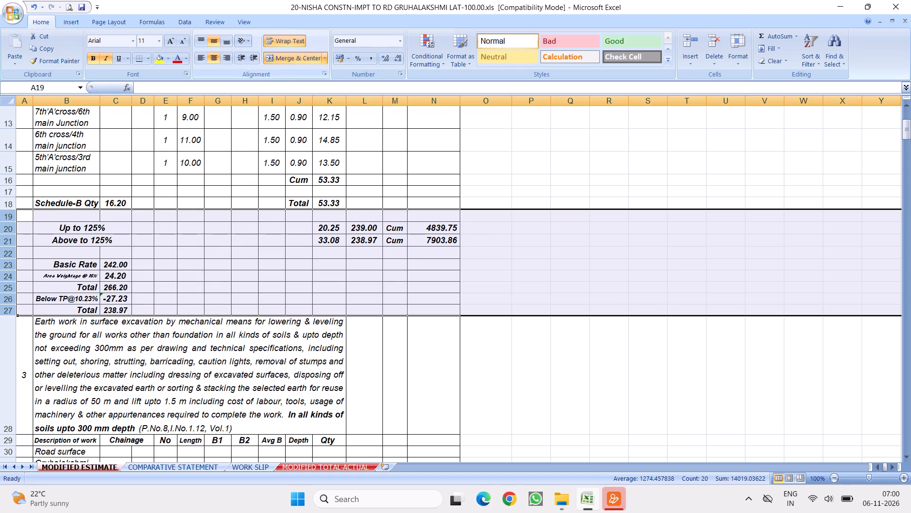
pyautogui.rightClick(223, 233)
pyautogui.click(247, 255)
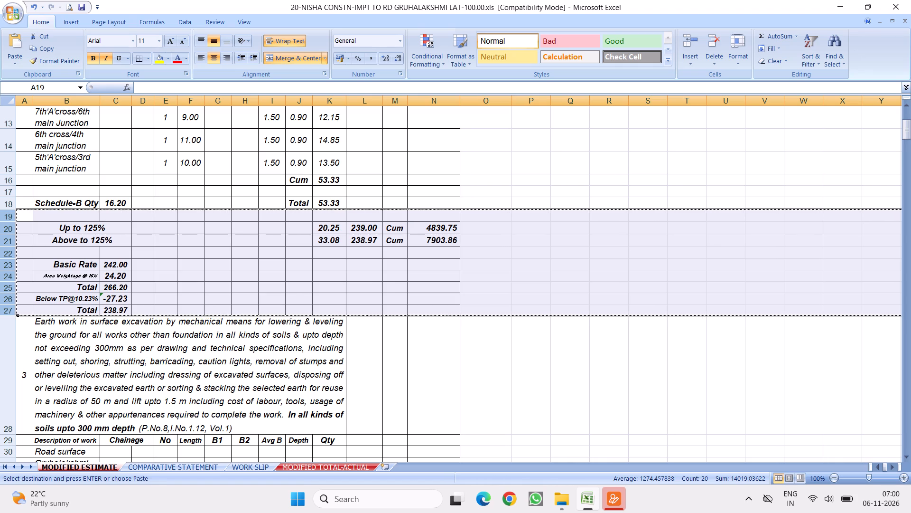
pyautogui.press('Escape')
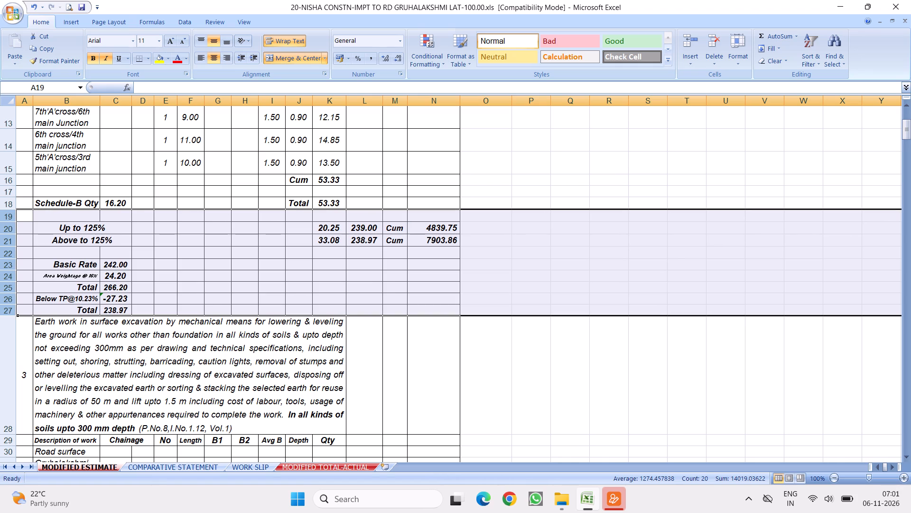
# Apply Shrink to fit to the quantity, rate, unit and amount cells of both 125% rows, K20:N21.
pyautogui.moveTo(326, 225); pyautogui.dragTo(431, 236)
pyautogui.rightClick(401, 234)
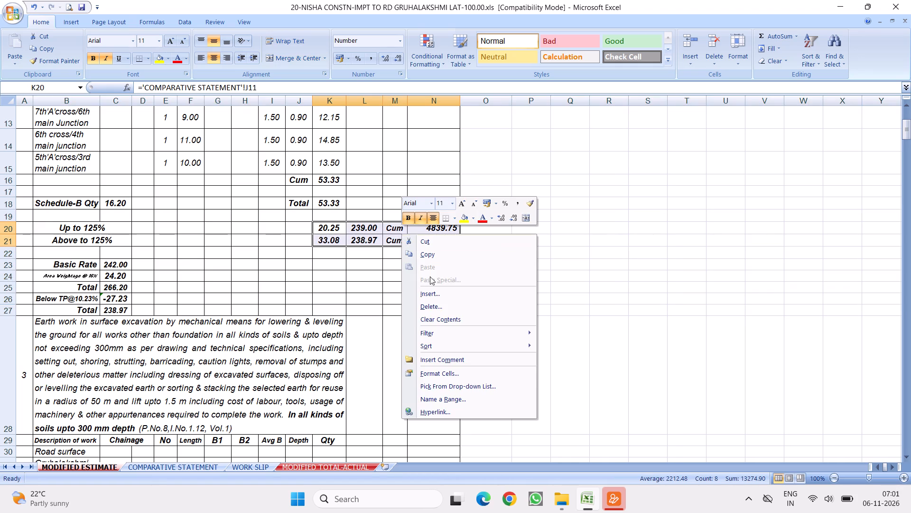
pyautogui.click(433, 376)
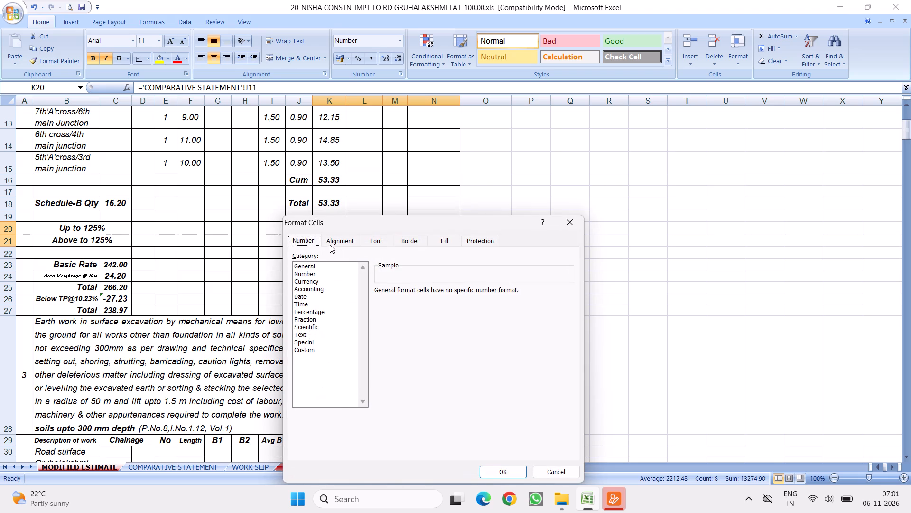
pyautogui.click(330, 244)
pyautogui.click(302, 352)
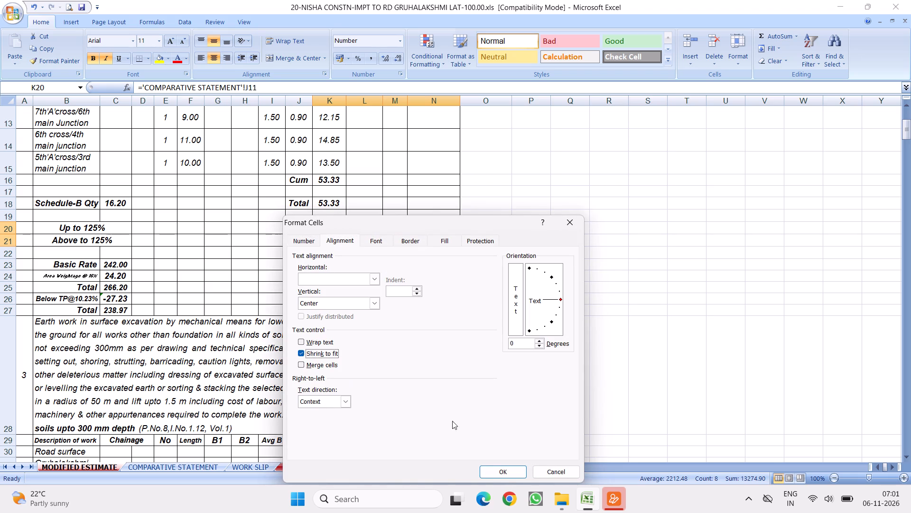
pyautogui.click(502, 472)
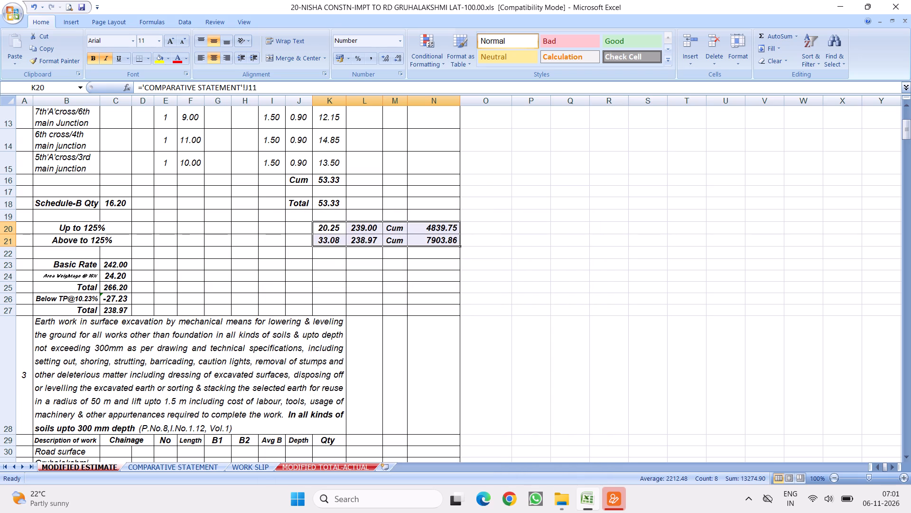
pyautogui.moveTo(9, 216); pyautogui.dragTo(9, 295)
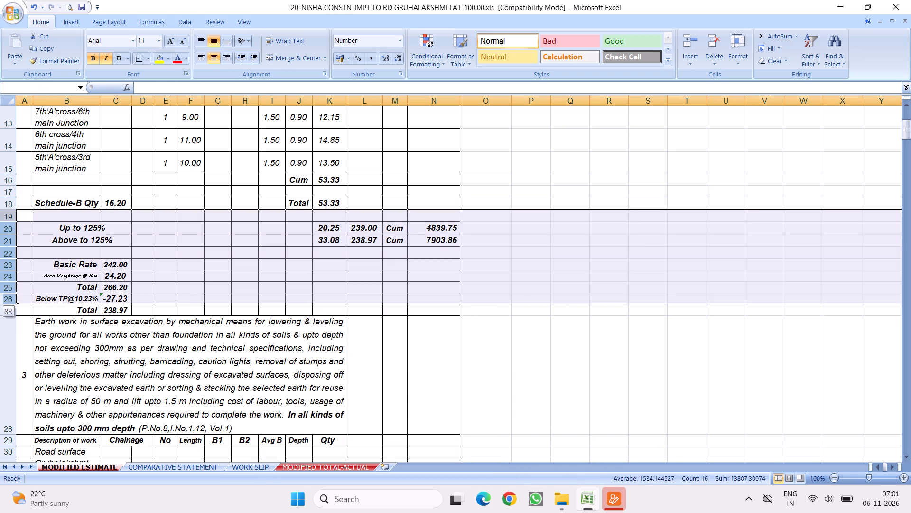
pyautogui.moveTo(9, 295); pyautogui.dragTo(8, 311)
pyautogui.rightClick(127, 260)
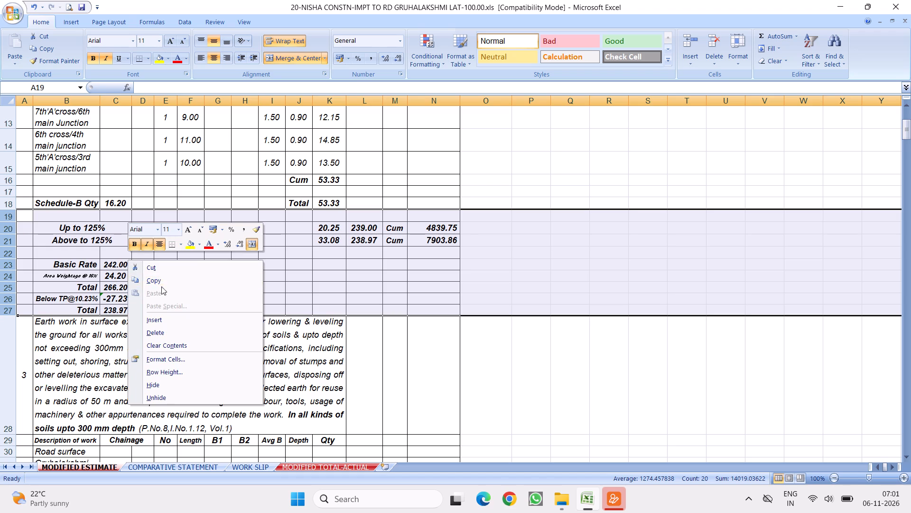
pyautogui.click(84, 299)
# Copy item 2's split and rate breakdown rows 19:27 and insert them at row 72, below item 3's Schedule-B Qty row.
pyautogui.click(109, 297)
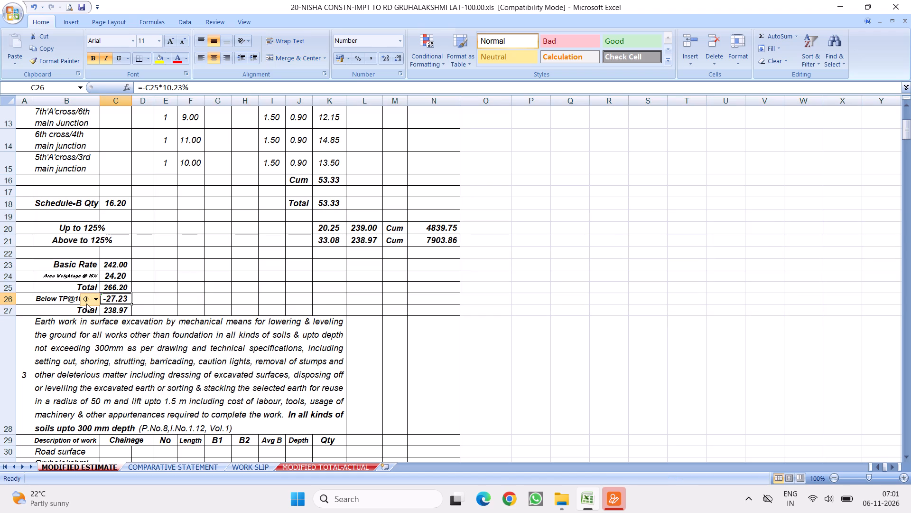
pyautogui.click(86, 302)
pyautogui.click(116, 356)
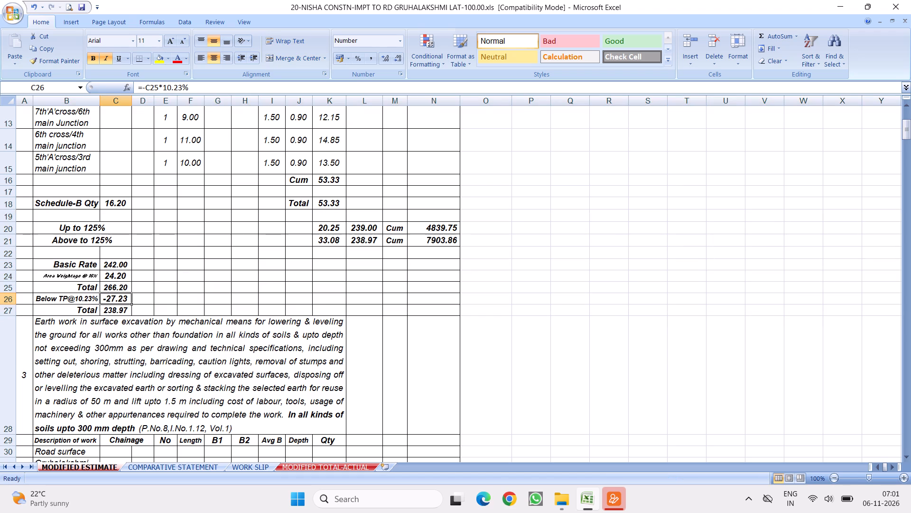
pyautogui.moveTo(11, 216); pyautogui.dragTo(18, 309)
pyautogui.rightClick(104, 260)
pyautogui.click(131, 280)
pyautogui.scroll(-1, 210, 295)
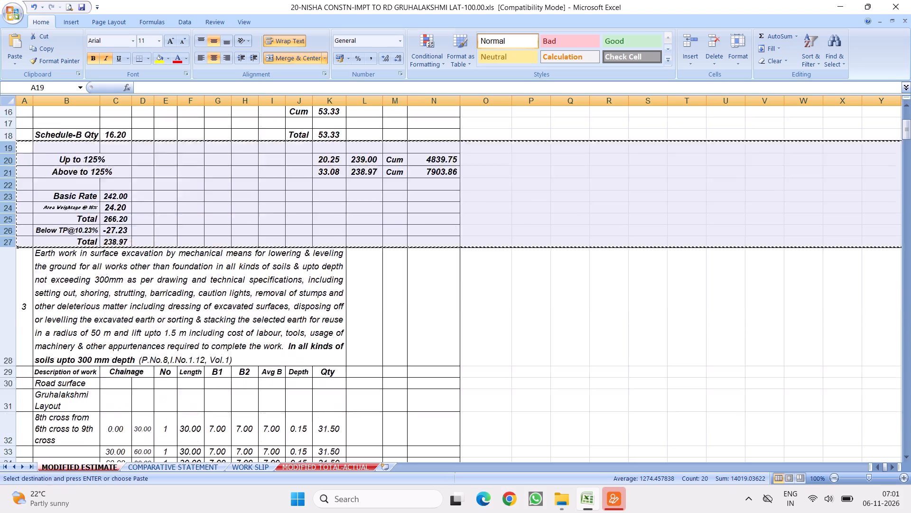
pyautogui.scroll(-6, 219, 294)
pyautogui.scroll(-10, 221, 247)
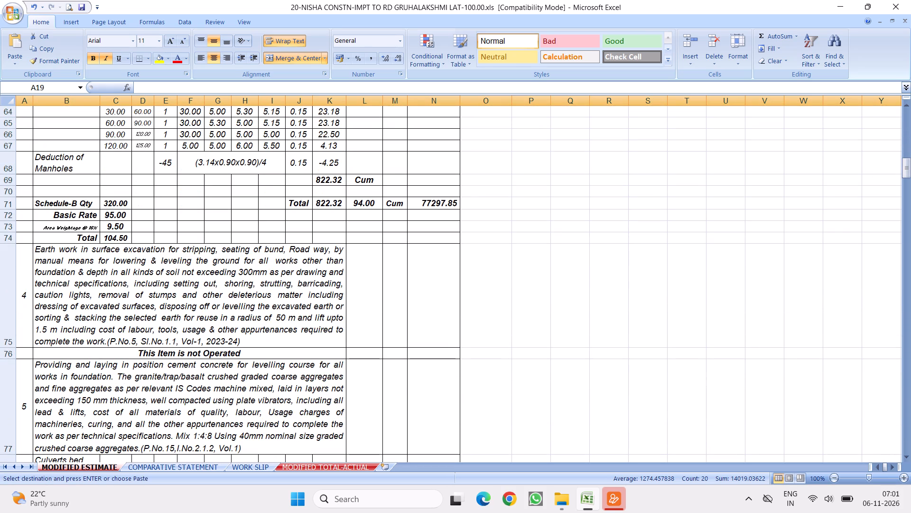
pyautogui.click(10, 216)
pyautogui.rightClick(10, 216)
pyautogui.click(76, 276)
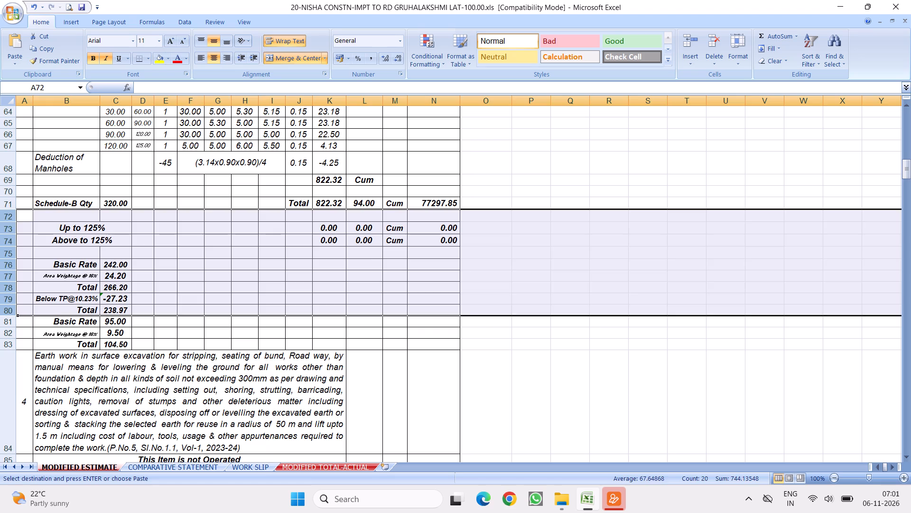
# Set the Basic Rate in C76 of item 3's inserted breakdown to 95.
pyautogui.click(116, 267)
pyautogui.write('95')
pyautogui.click(203, 273)
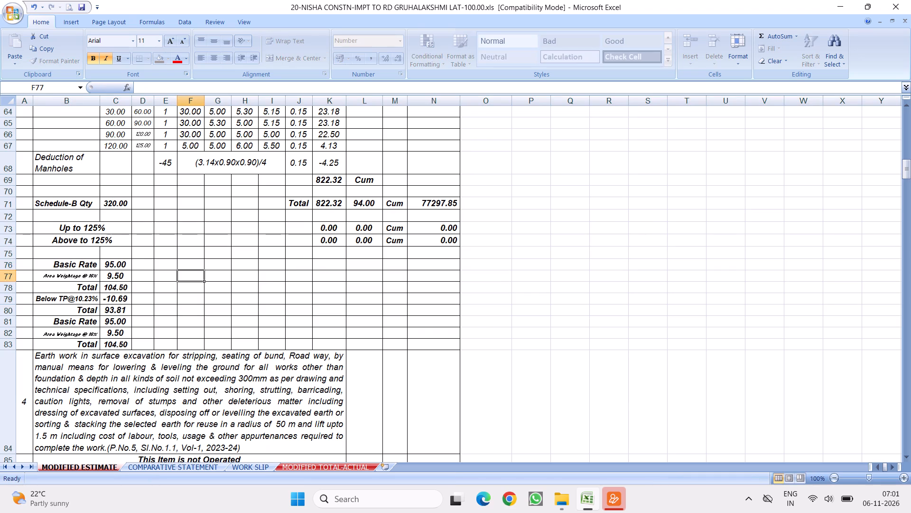
# Delete item 3's original rate breakdown rows 81:83, from Basic Rate to Total.
pyautogui.moveTo(10, 322); pyautogui.dragTo(10, 328)
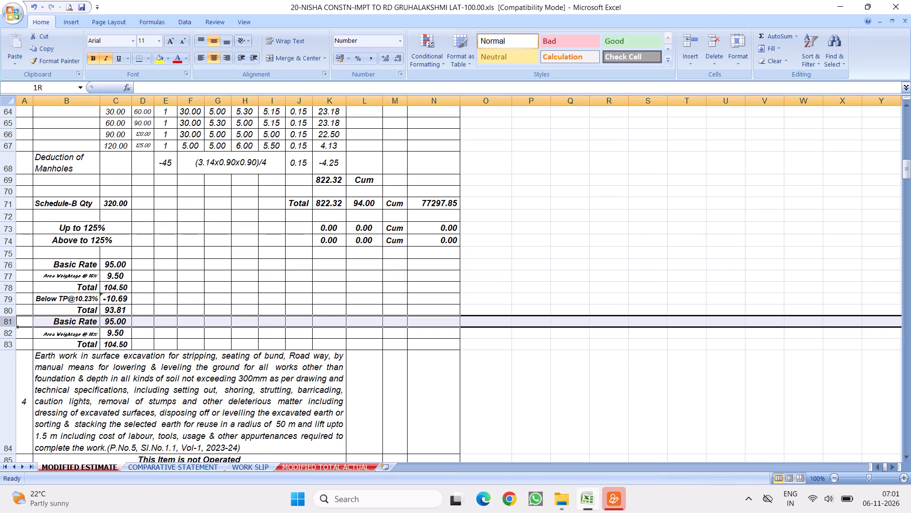
pyautogui.moveTo(10, 328); pyautogui.dragTo(9, 342)
pyautogui.rightClick(36, 335)
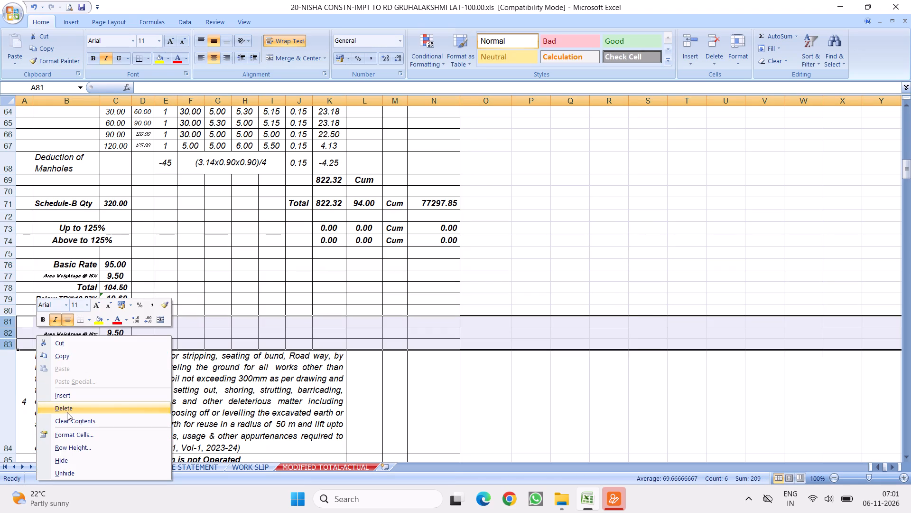
pyautogui.click(64, 405)
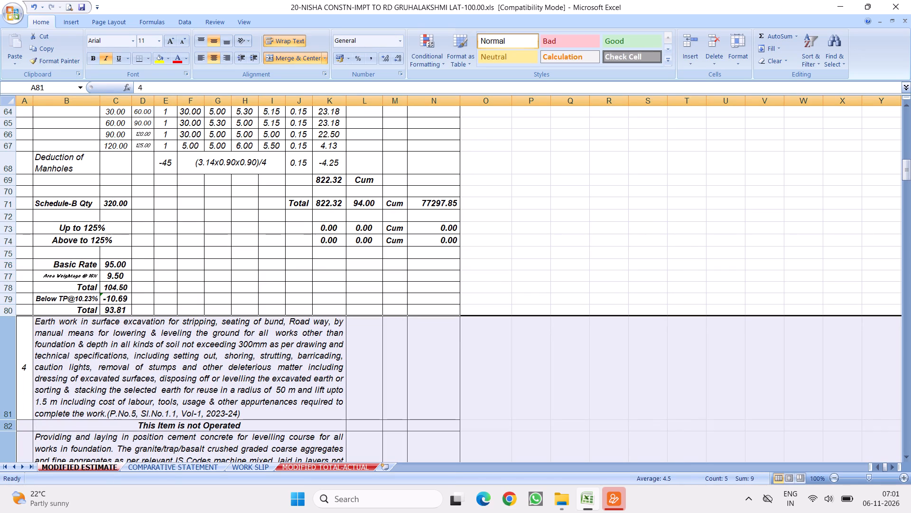
# Link item 3's "Up to 125%" quantity K73 to COMPARATIVE STATEMENT J14 and fill the link down to K74.
pyautogui.click(320, 228)
pyautogui.press('=')
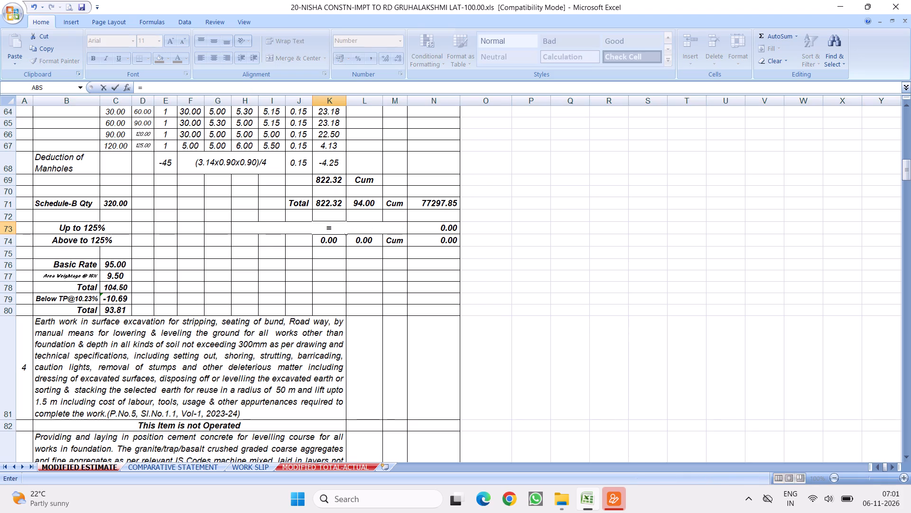
pyautogui.click(167, 464)
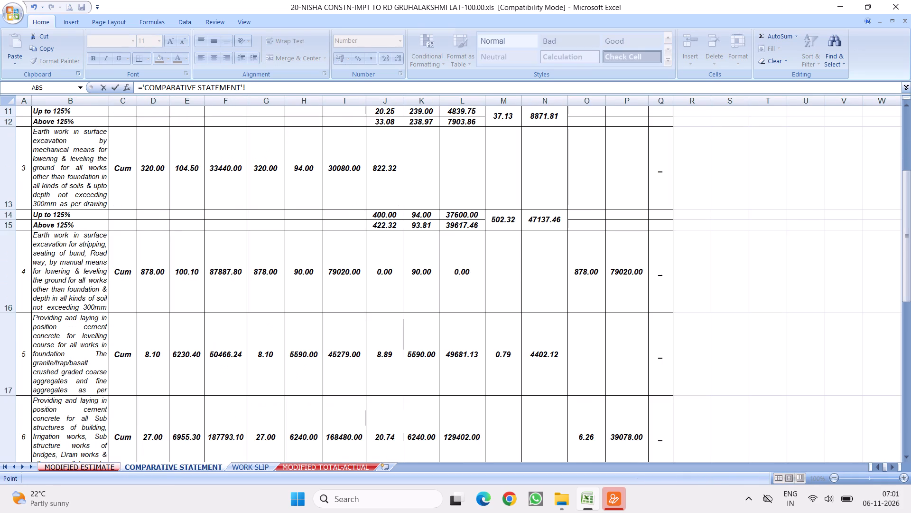
pyautogui.click(382, 213)
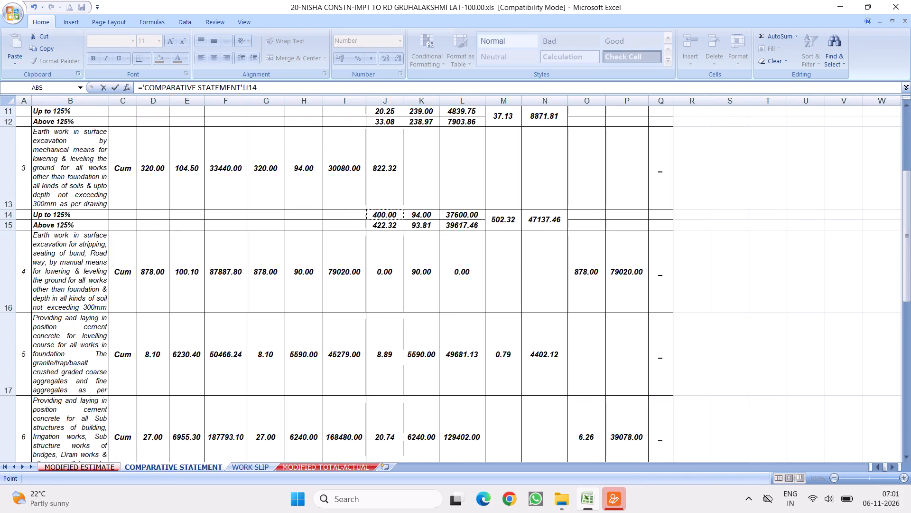
pyautogui.press('Return')
pyautogui.click(325, 228)
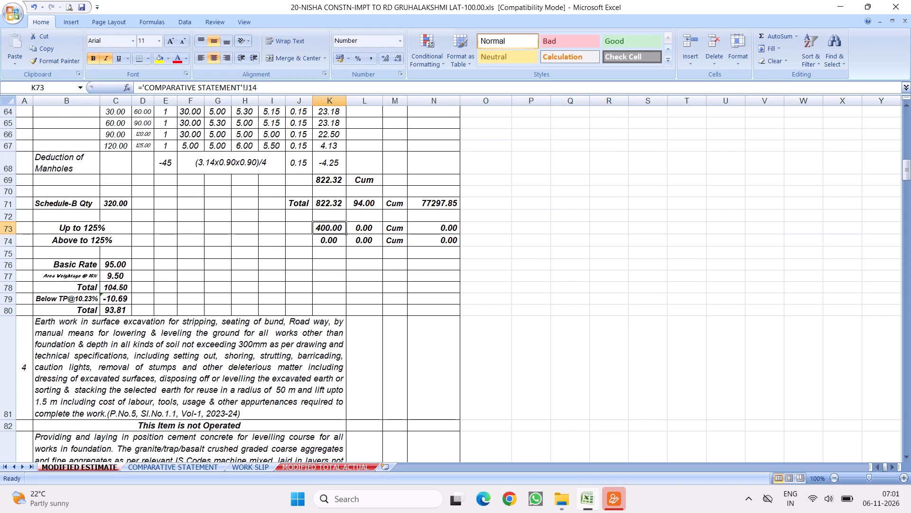
pyautogui.moveTo(344, 235); pyautogui.dragTo(342, 245)
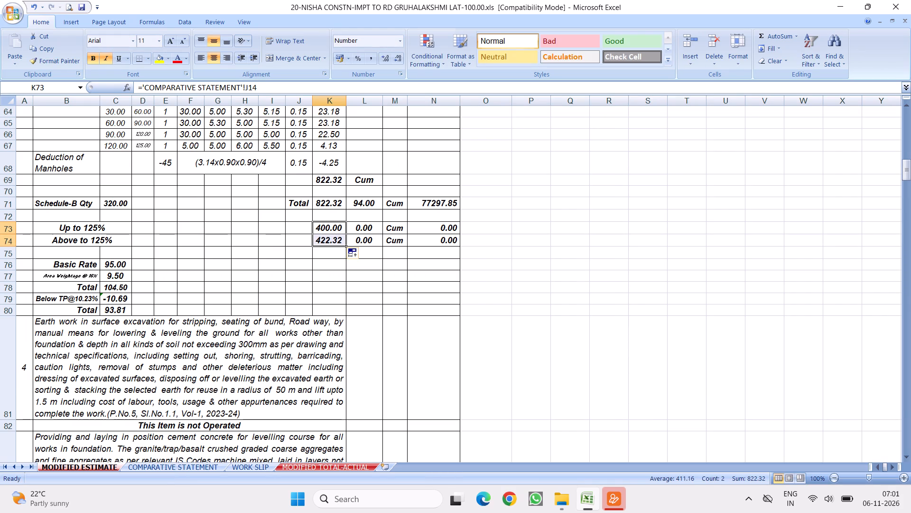
# Fill the quantity links in K73 and K74 across into the rate cells L73 and L74.
pyautogui.click(337, 230)
pyautogui.moveTo(346, 232); pyautogui.dragTo(381, 232)
pyautogui.click(337, 239)
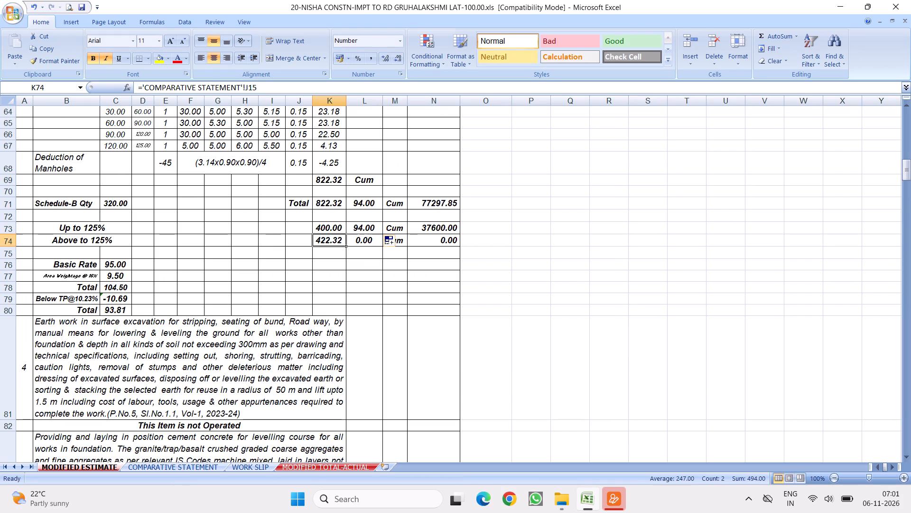
pyautogui.moveTo(347, 247); pyautogui.dragTo(381, 242)
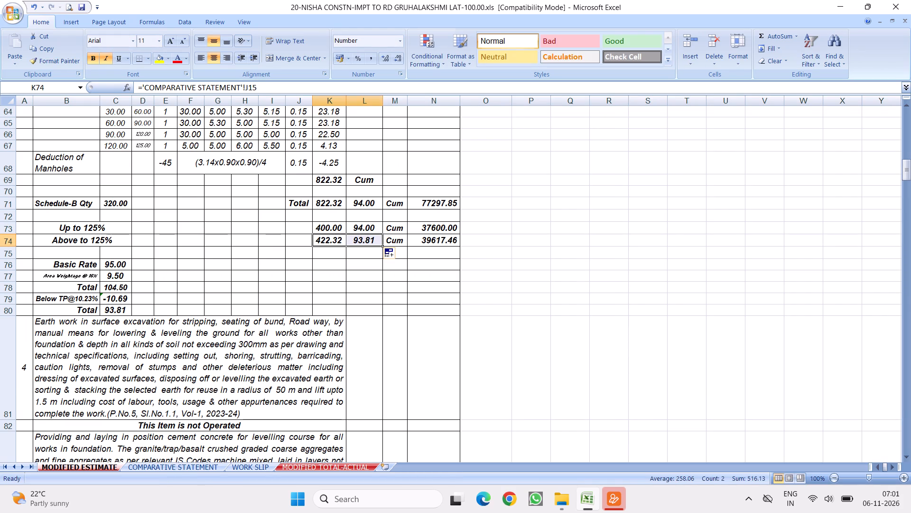
# Clear the rate, unit and amount cells L71:N71 in item 3's Total row.
pyautogui.moveTo(363, 201); pyautogui.dragTo(428, 201)
pyautogui.press('Delete')
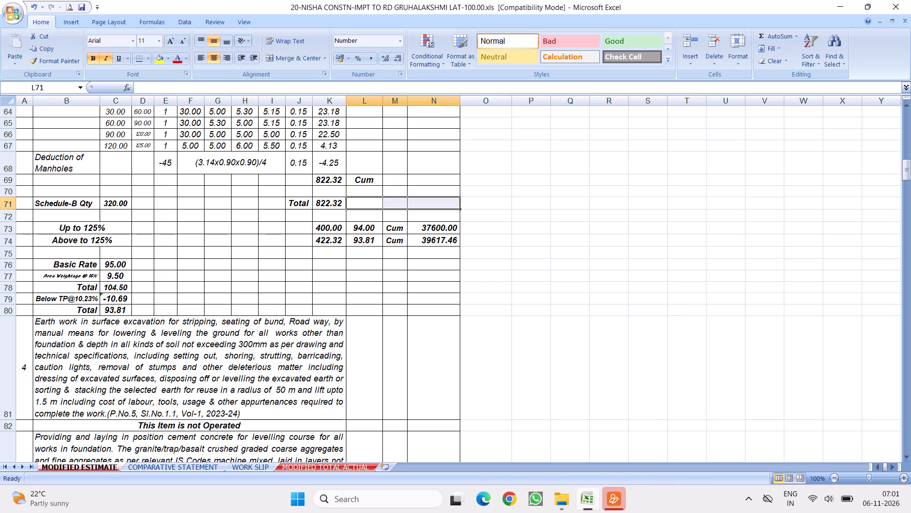
# Merge and center H91:J91 in item 5's Total row and relabel it "Up to 125%".
pyautogui.click(186, 466)
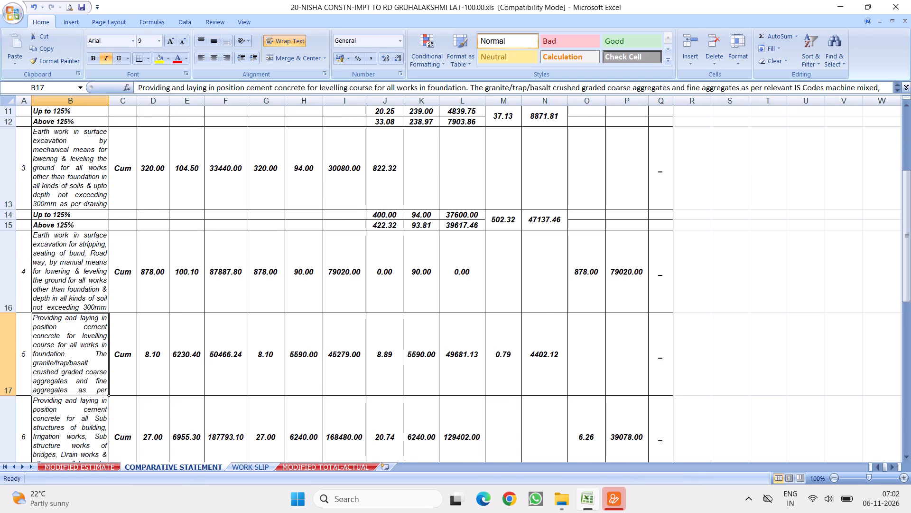
pyautogui.click(90, 465)
pyautogui.scroll(-1, 134, 350)
pyautogui.scroll(-4, 149, 310)
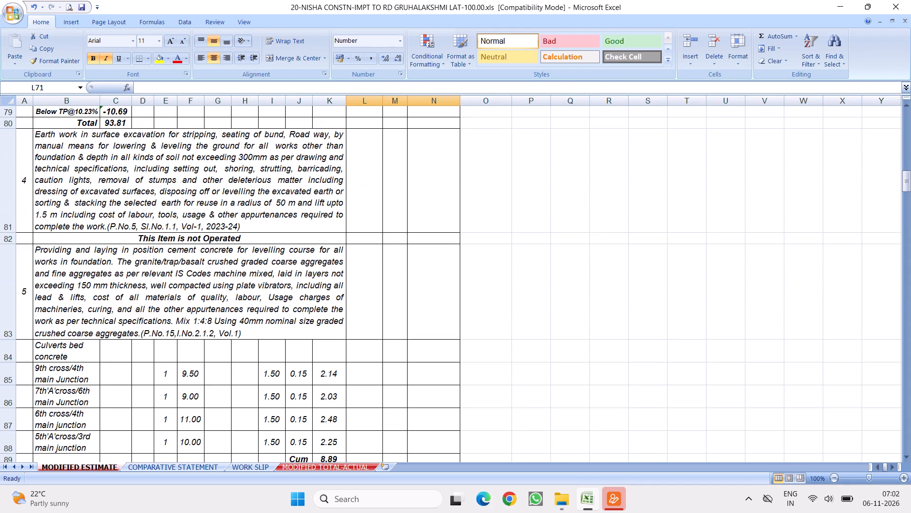
pyautogui.scroll(-3, 274, 262)
pyautogui.scroll(-2, 318, 246)
pyautogui.scroll(1, 315, 230)
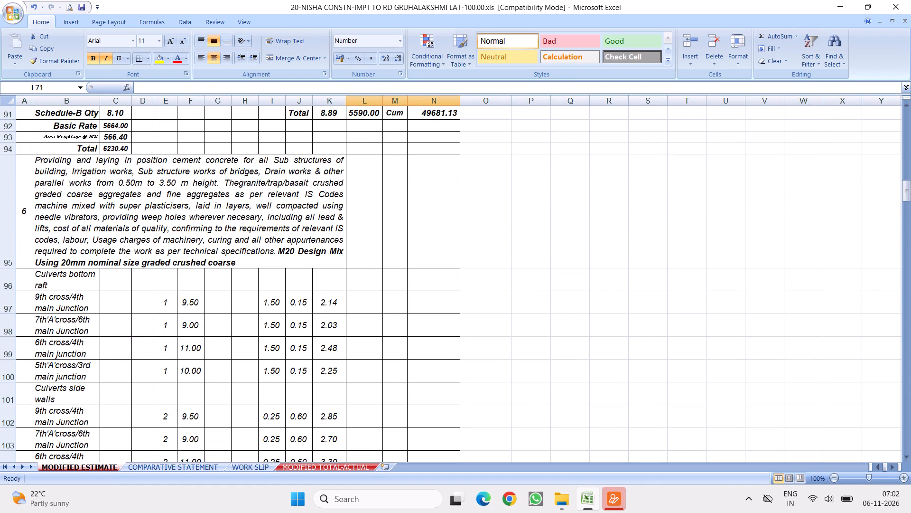
pyautogui.scroll(1, 317, 230)
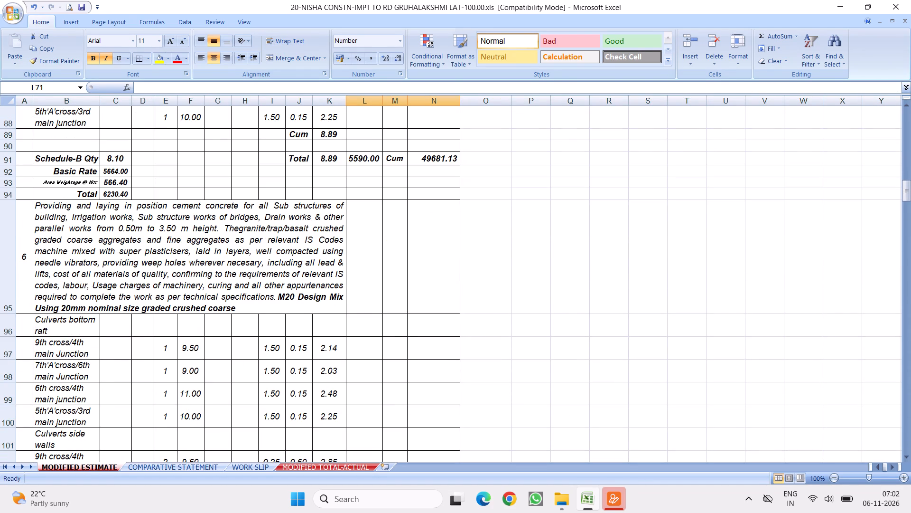
pyautogui.moveTo(294, 158); pyautogui.dragTo(246, 160)
pyautogui.click(277, 59)
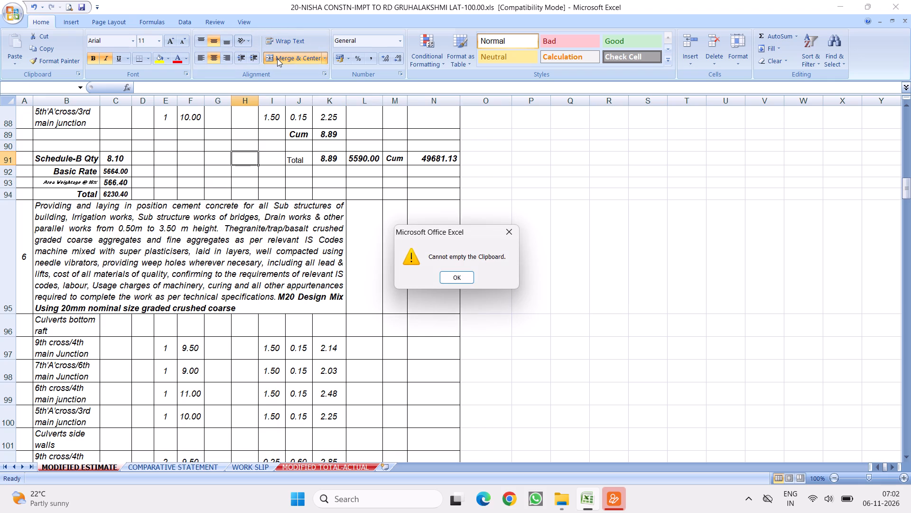
pyautogui.press('Escape')
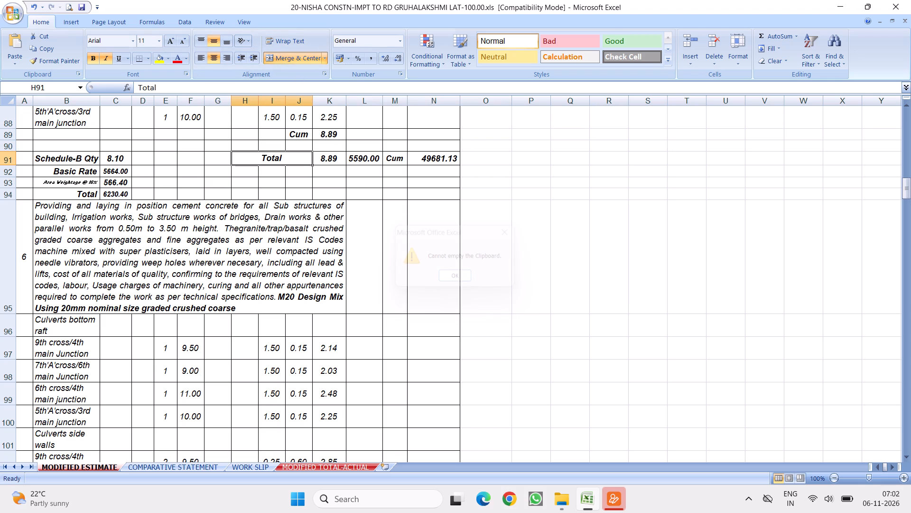
pyautogui.write('Up to 125%')
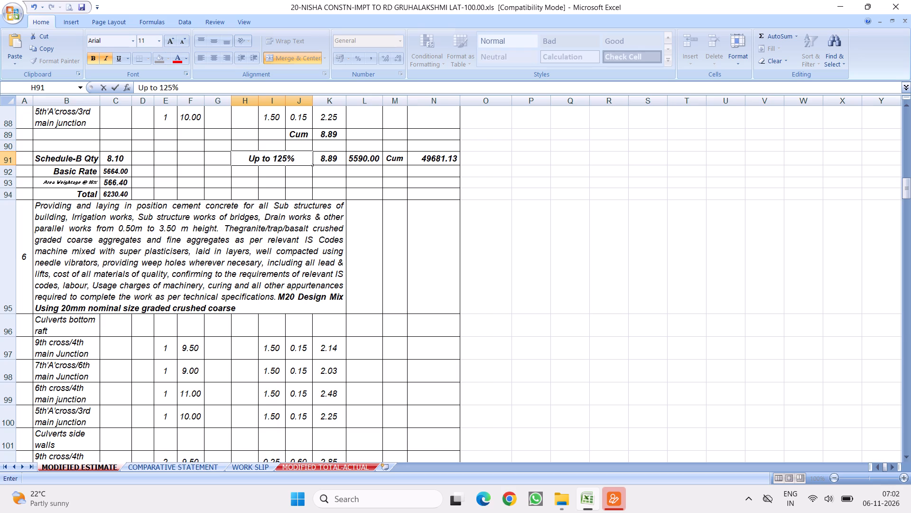
pyautogui.click(328, 186)
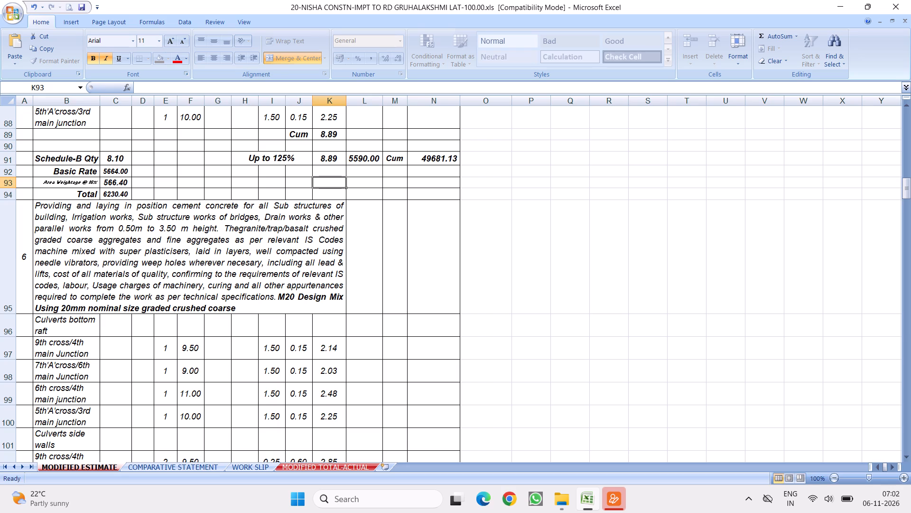
# Delete item 5's rate breakdown rows 92:94, from Basic Rate to Total.
pyautogui.moveTo(10, 173); pyautogui.dragTo(9, 191)
pyautogui.rightClick(49, 183)
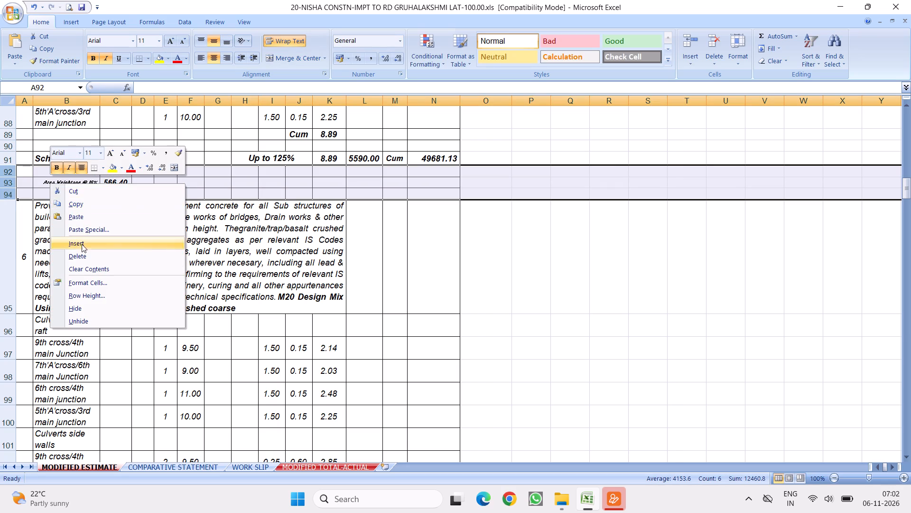
pyautogui.click(78, 254)
pyautogui.click(146, 214)
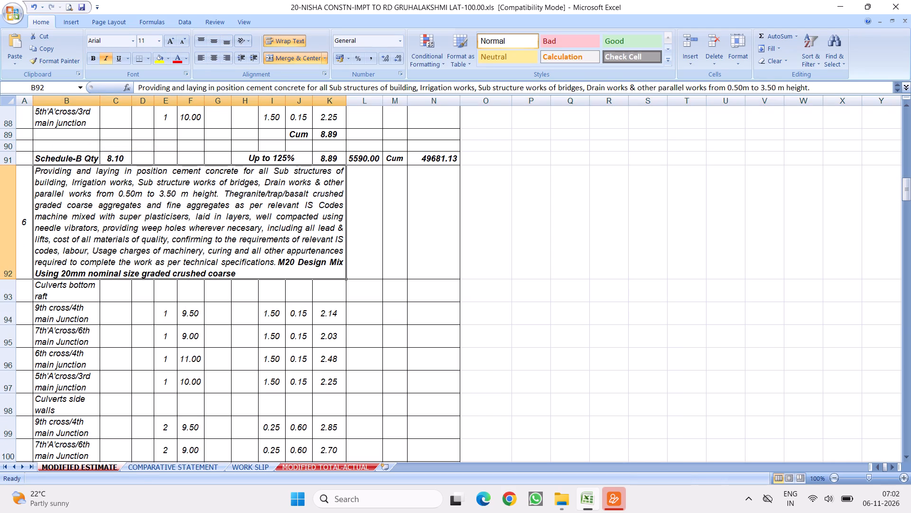
# Review items 5 to 10 in COMPARATIVE STATEMENT for quantities split at 125%, and return to MODIFIED ESTIMATE.
pyautogui.click(142, 468)
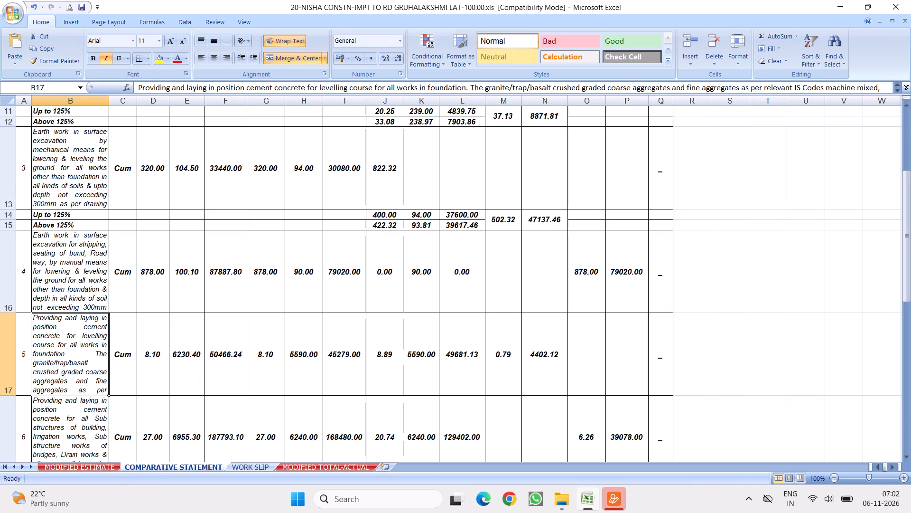
pyautogui.press('Return')
pyautogui.press('Return')
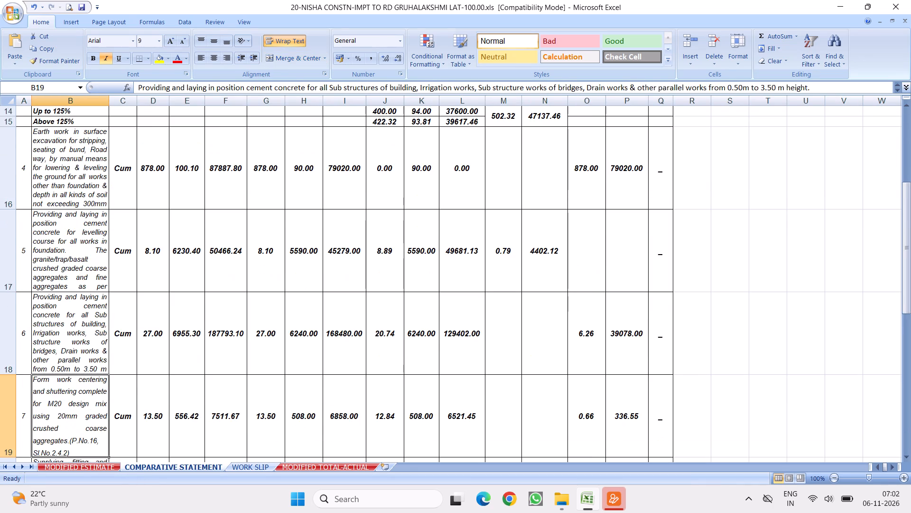
pyautogui.press('Return')
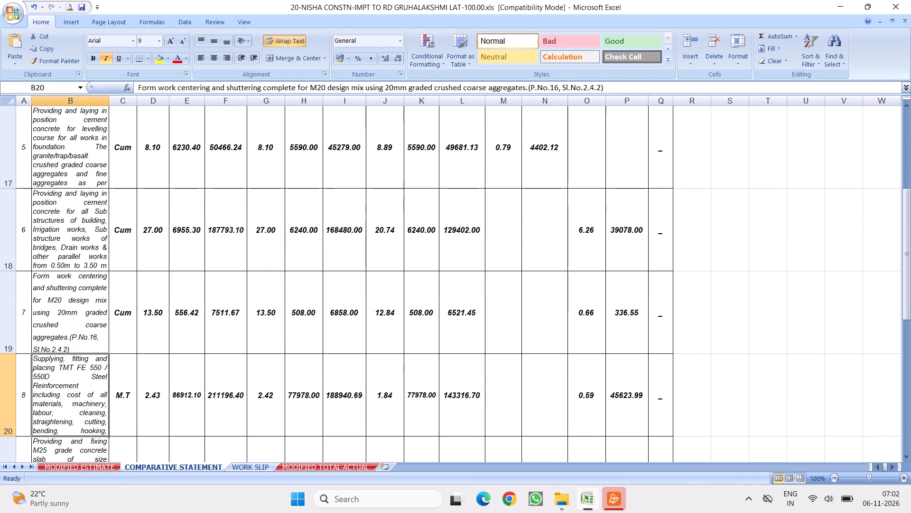
pyautogui.press('Return')
pyautogui.press('Return')
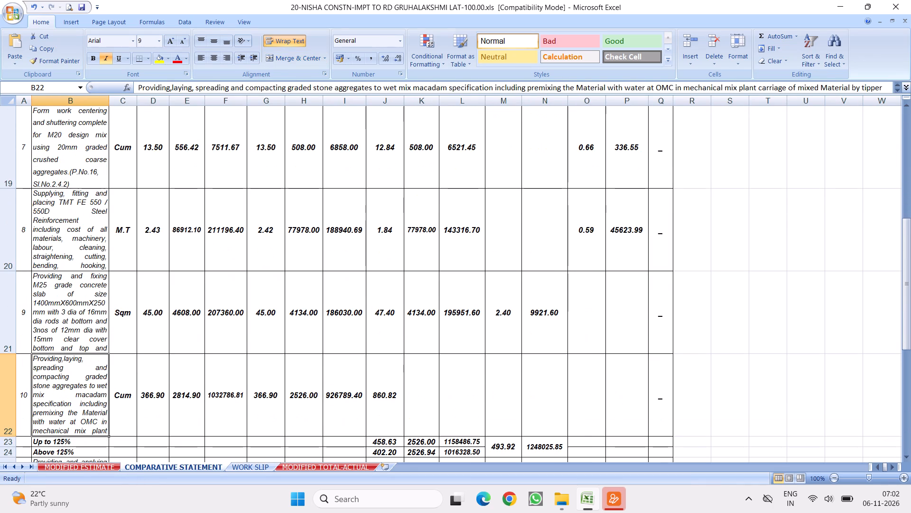
pyautogui.click(41, 316)
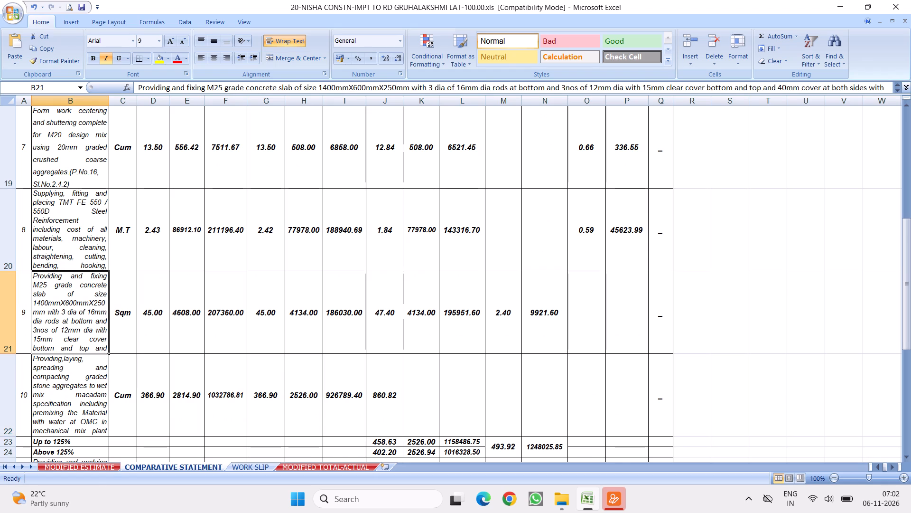
pyautogui.click(102, 465)
# Delete item 6's rate breakdown rows 106:108, from Basic Rate to Total.
pyautogui.scroll(-5, 274, 290)
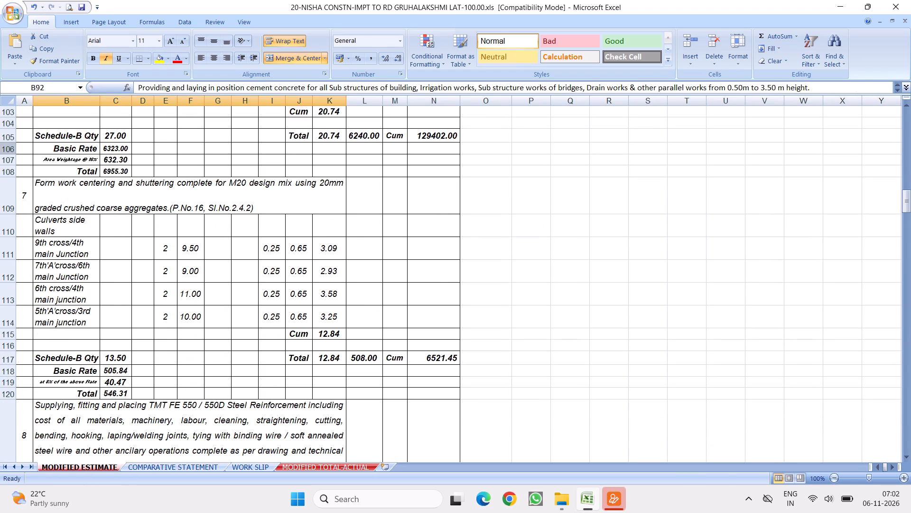
pyautogui.moveTo(6, 150); pyautogui.dragTo(8, 167)
pyautogui.moveTo(102, 147); pyautogui.dragTo(107, 155, button='right')
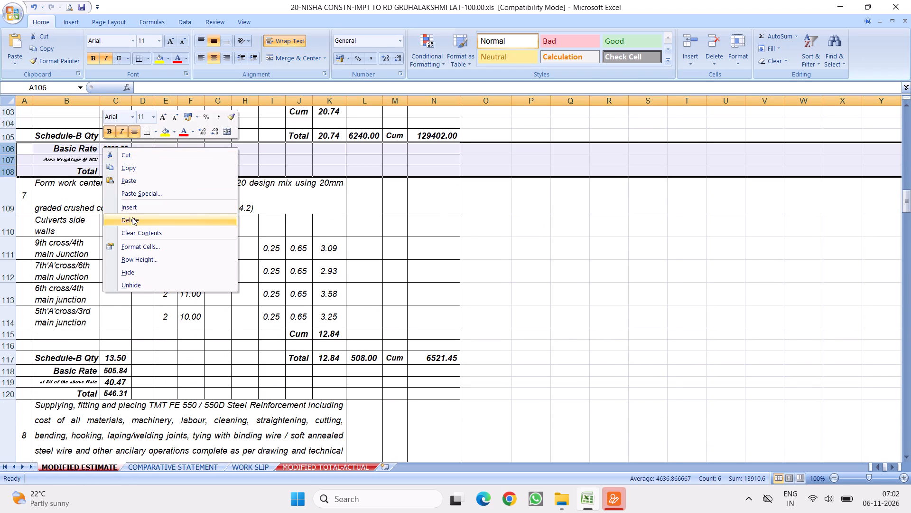
pyautogui.click(130, 219)
pyautogui.scroll(-2, 166, 270)
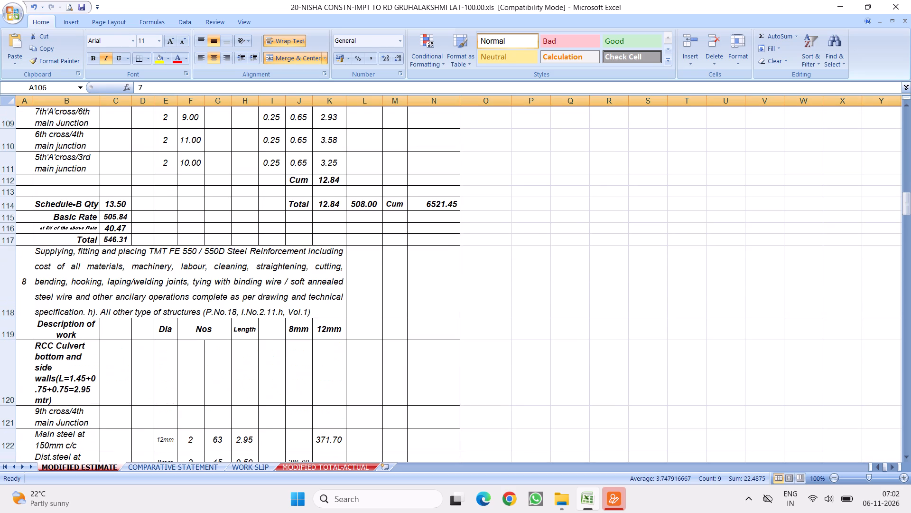
# Delete item 7's rate breakdown rows 115:117, from Basic Rate to Total.
pyautogui.moveTo(9, 218); pyautogui.dragTo(9, 235)
pyautogui.rightClick(51, 232)
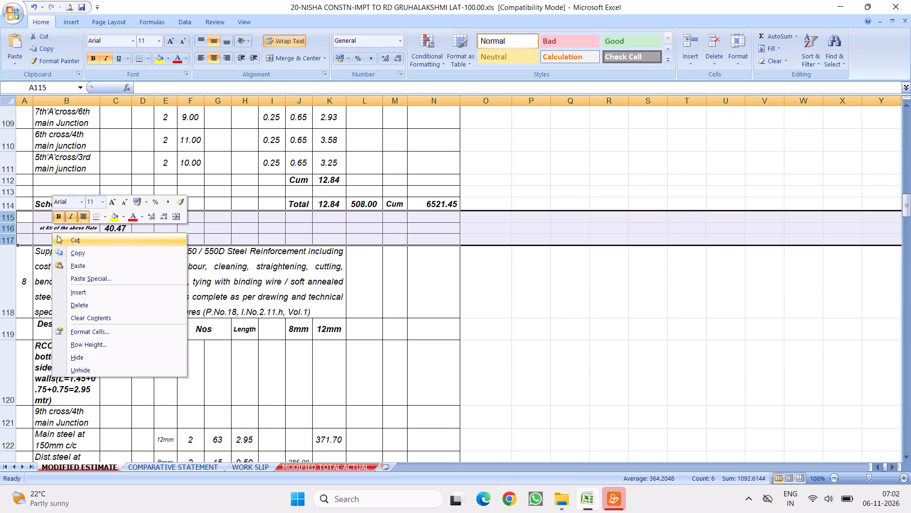
pyautogui.click(73, 304)
pyautogui.click(107, 247)
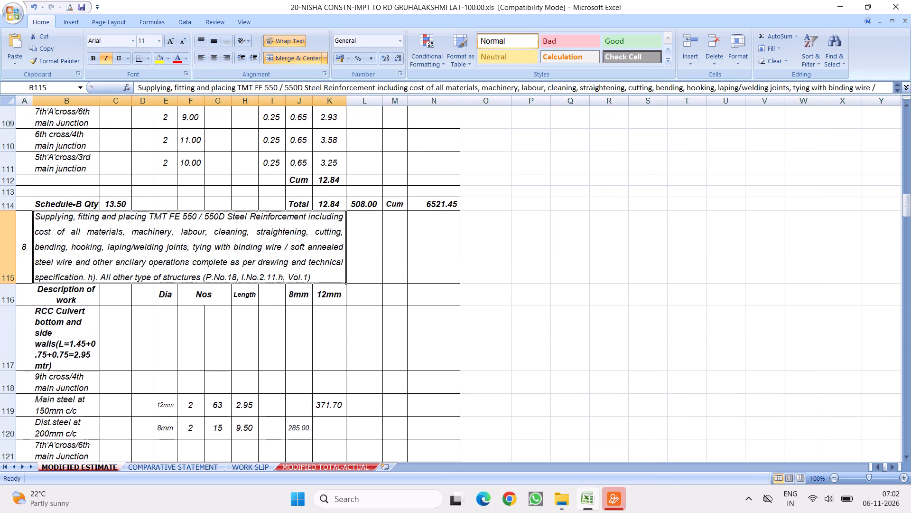
# Delete item 8's rate breakdown rows 138:140, from Basic Rate to Total.
pyautogui.scroll(-7, 236, 300)
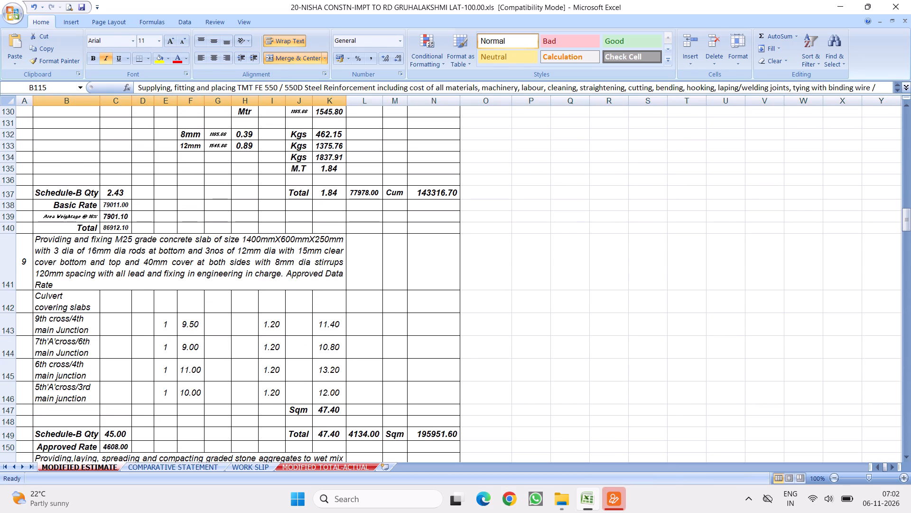
pyautogui.moveTo(8, 205); pyautogui.dragTo(10, 229)
pyautogui.rightClick(75, 214)
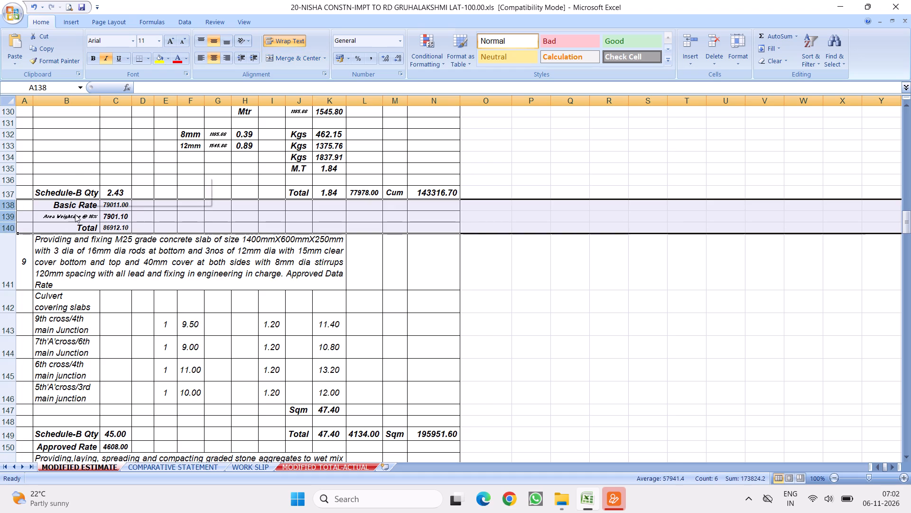
pyautogui.click(102, 285)
pyautogui.click(135, 221)
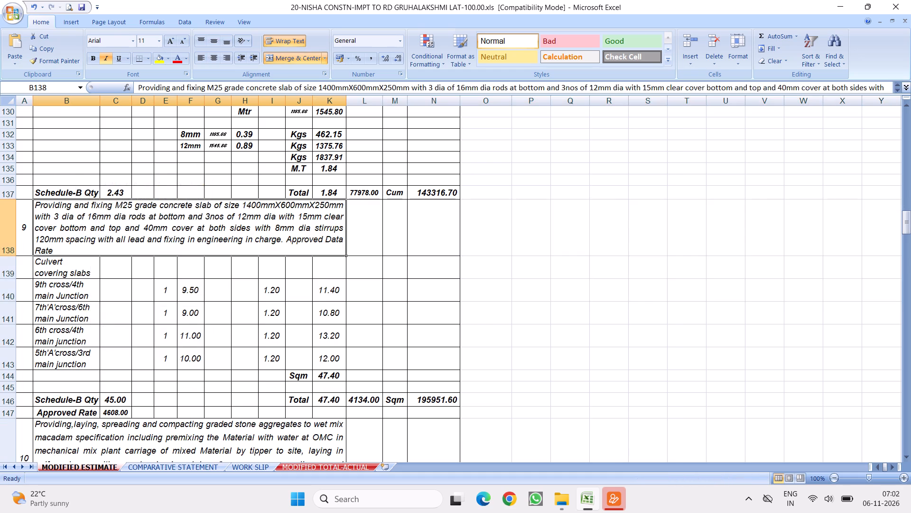
# Delete item 9's Approved Rate row 147.
pyautogui.scroll(-2, 149, 256)
pyautogui.click(9, 345)
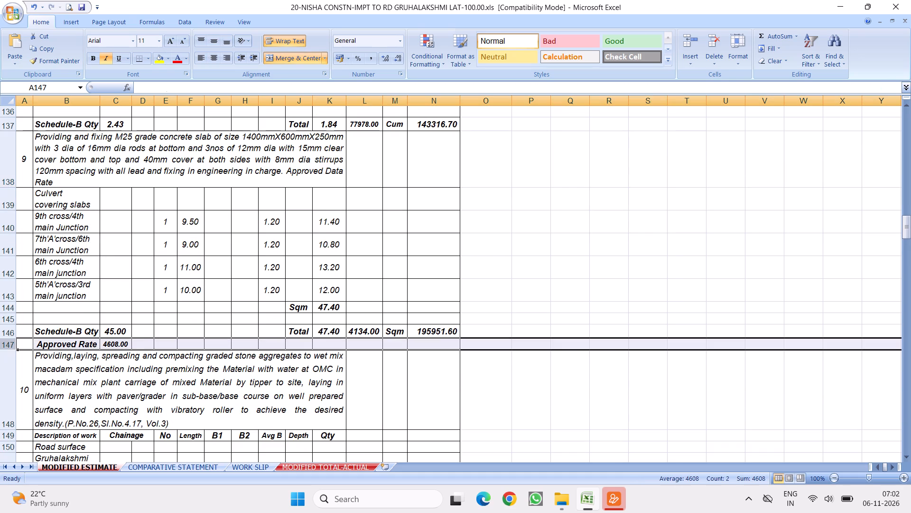
pyautogui.rightClick(9, 345)
pyautogui.click(314, 257)
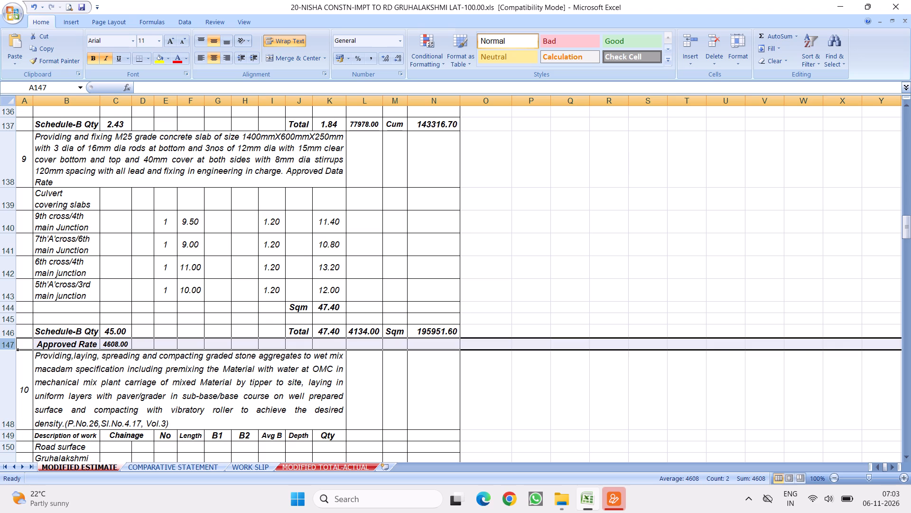
pyautogui.rightClick(84, 345)
pyautogui.click(111, 275)
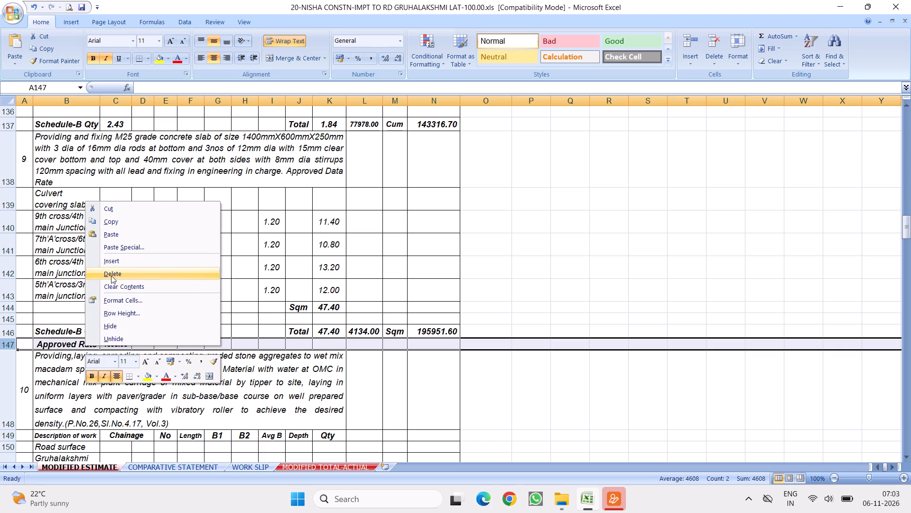
# Check item 9 in COMPARATIVE STATEMENT, and in MODIFIED ESTIMATE merge and center H146:J146 and relabel it "Up to 125%".
pyautogui.click(158, 468)
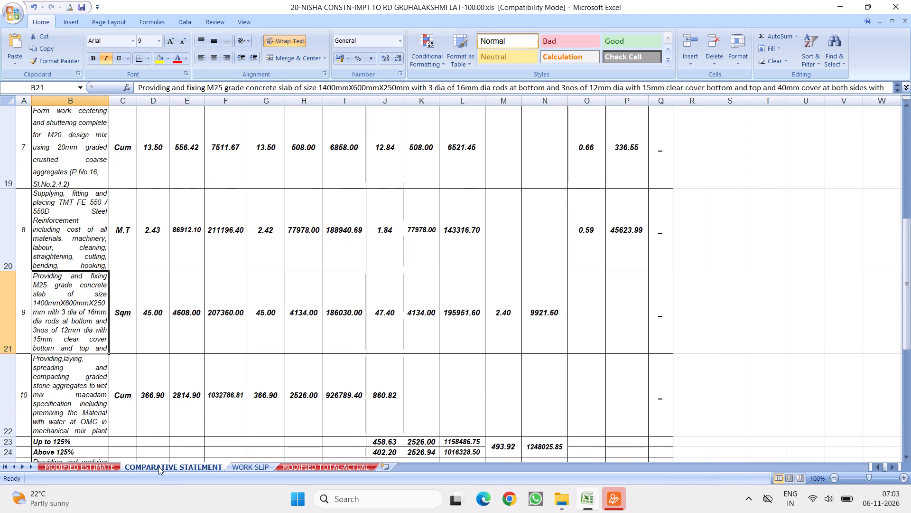
pyautogui.click(104, 466)
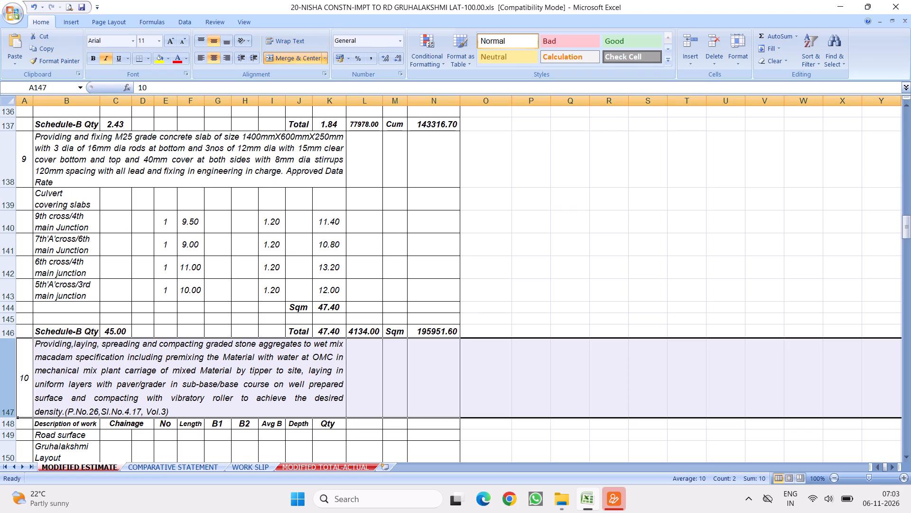
pyautogui.moveTo(294, 330); pyautogui.dragTo(254, 333)
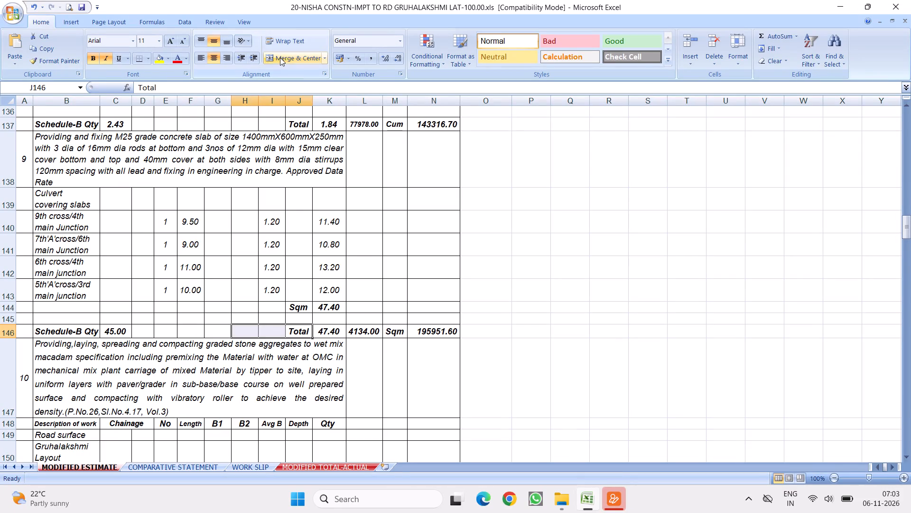
pyautogui.click(280, 57)
pyautogui.click(453, 278)
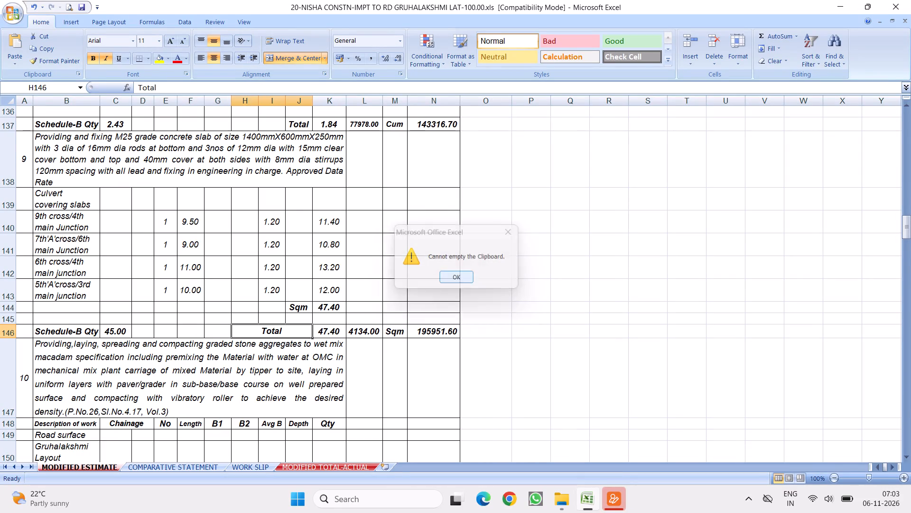
pyautogui.write('Up to 125%')
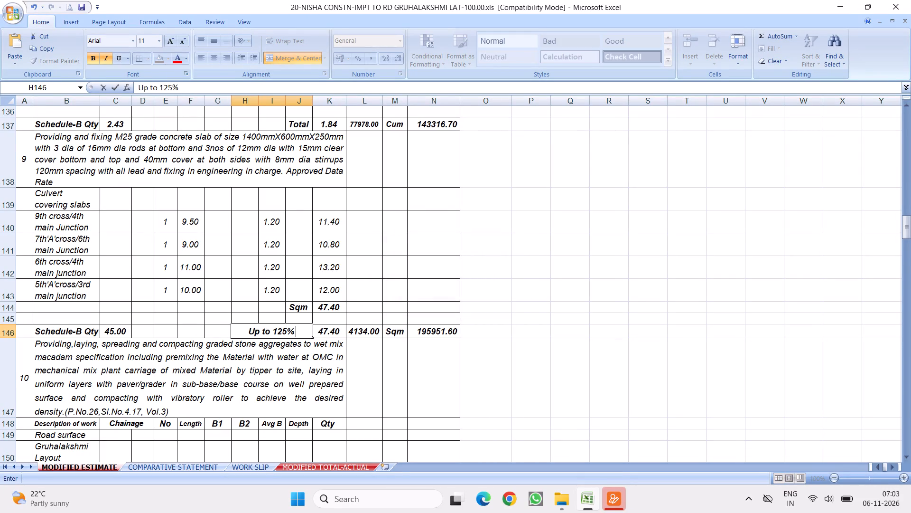
pyautogui.click(258, 261)
# Review items 10 to 14 in COMPARATIVE STATEMENT for quantities split at 125%, and return to MODIFIED ESTIMATE.
pyautogui.scroll(-3, 246, 270)
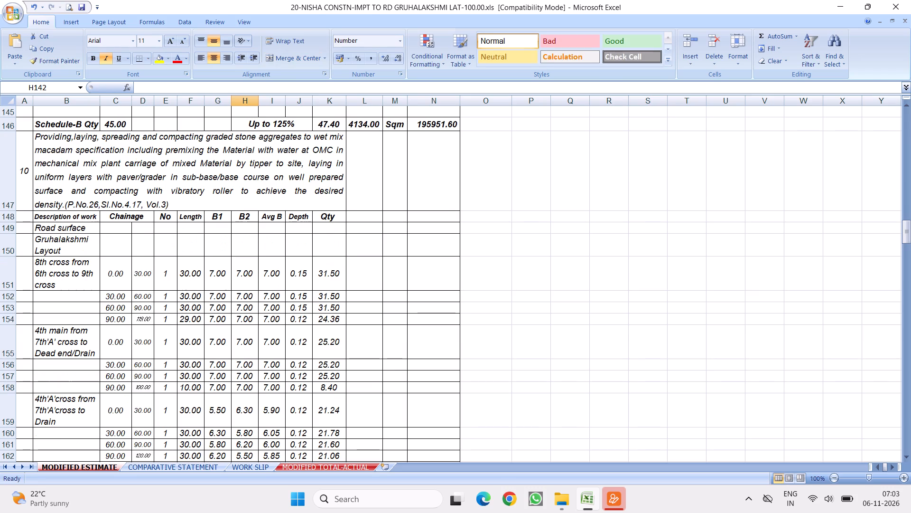
pyautogui.click(148, 177)
pyautogui.click(162, 469)
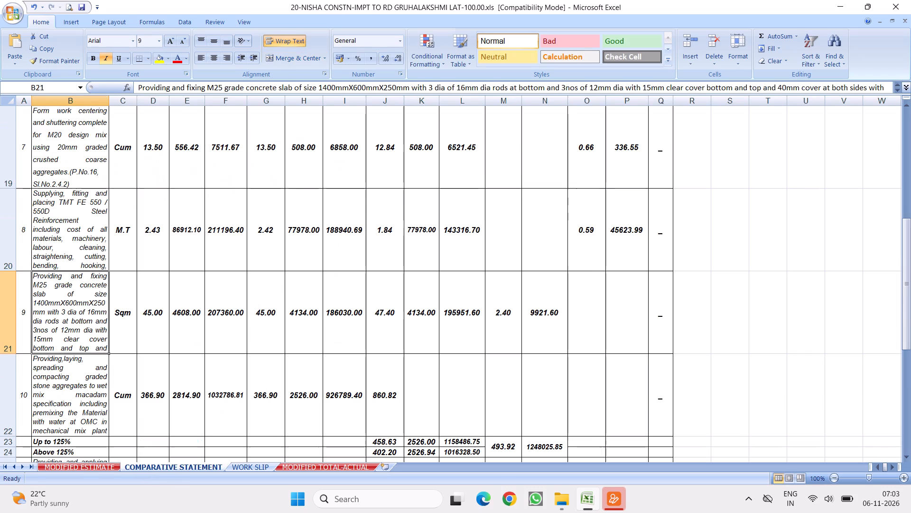
pyautogui.scroll(-3, 369, 314)
pyautogui.scroll(2, 309, 233)
pyautogui.scroll(-2, 309, 235)
pyautogui.scroll(1, 310, 229)
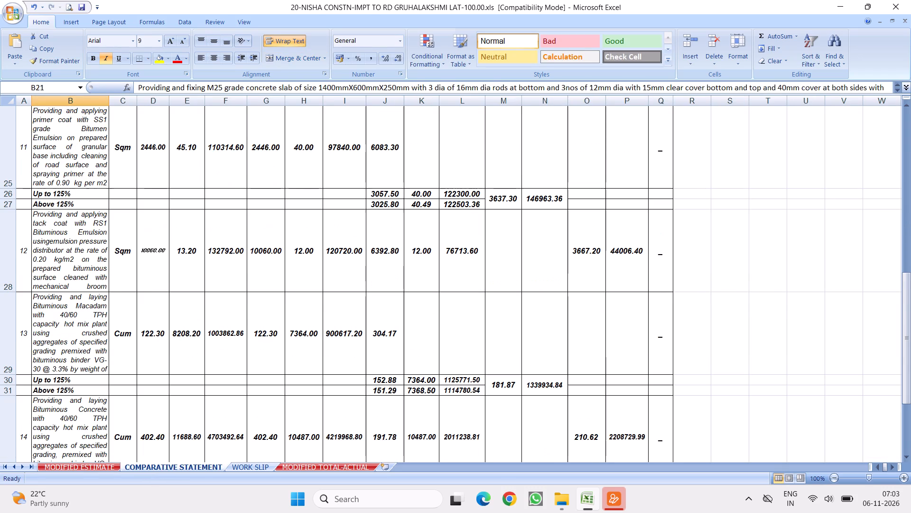
pyautogui.scroll(1, 283, 218)
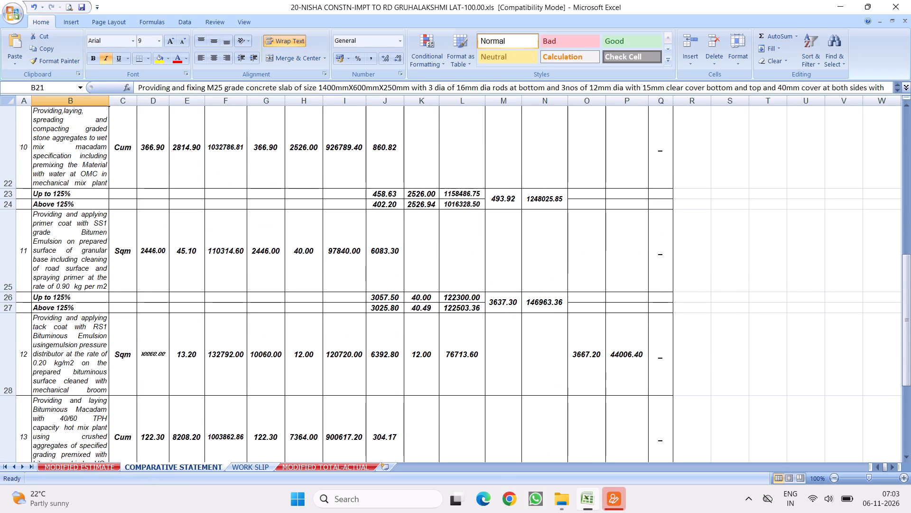
pyautogui.click(108, 468)
# Copy item 3's split and rate breakdown rows 72:80 and insert them above item 10's Basic Rate row 191.
pyautogui.scroll(14, 122, 281)
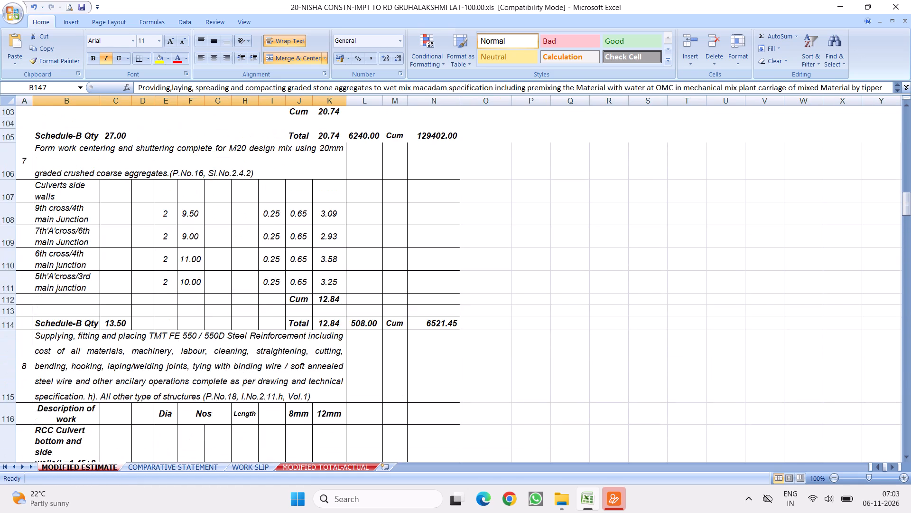
pyautogui.scroll(12, 156, 255)
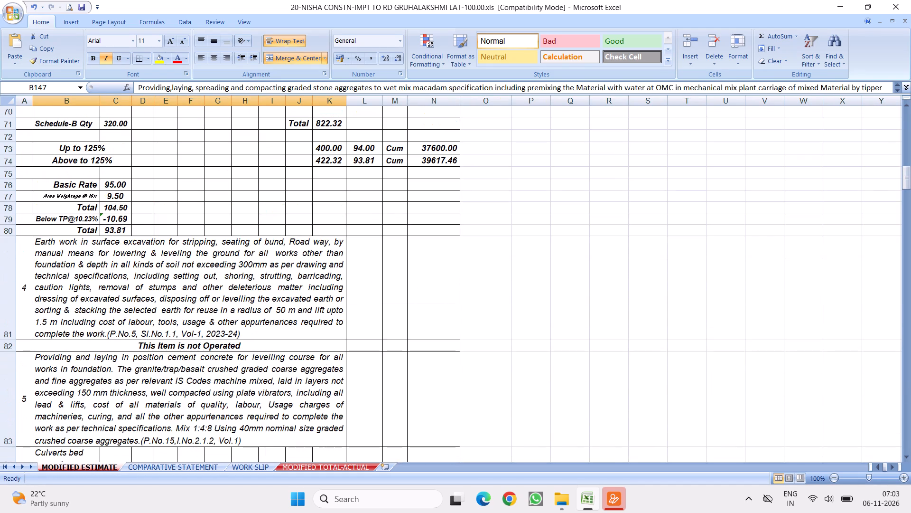
pyautogui.moveTo(9, 183); pyautogui.dragTo(11, 225)
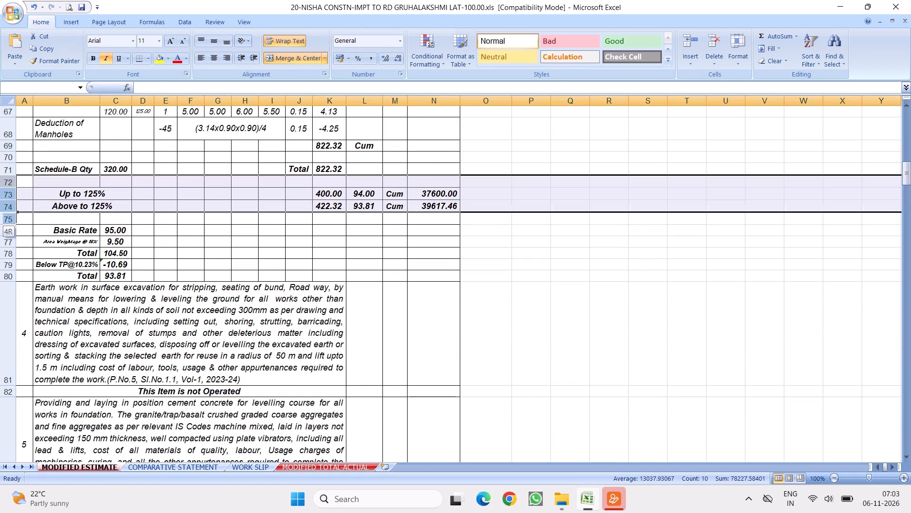
pyautogui.moveTo(11, 225); pyautogui.dragTo(11, 278)
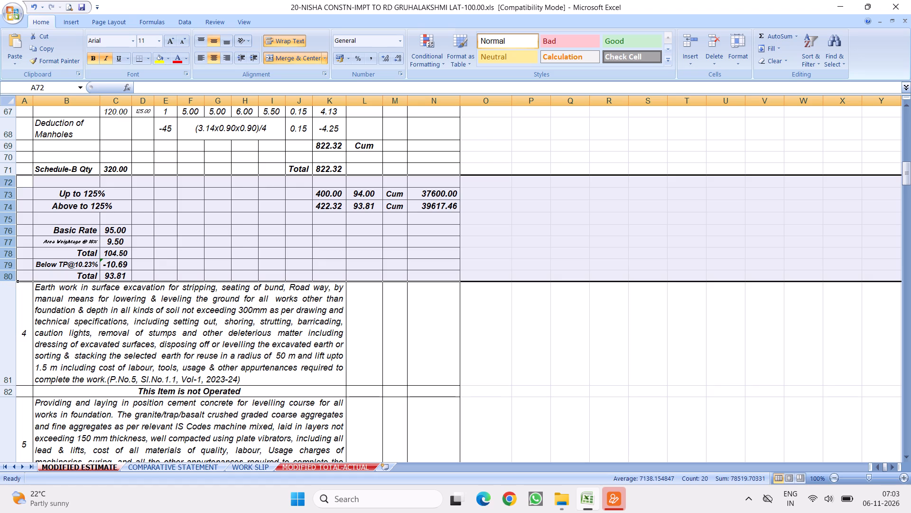
pyautogui.rightClick(105, 213)
pyautogui.click(132, 234)
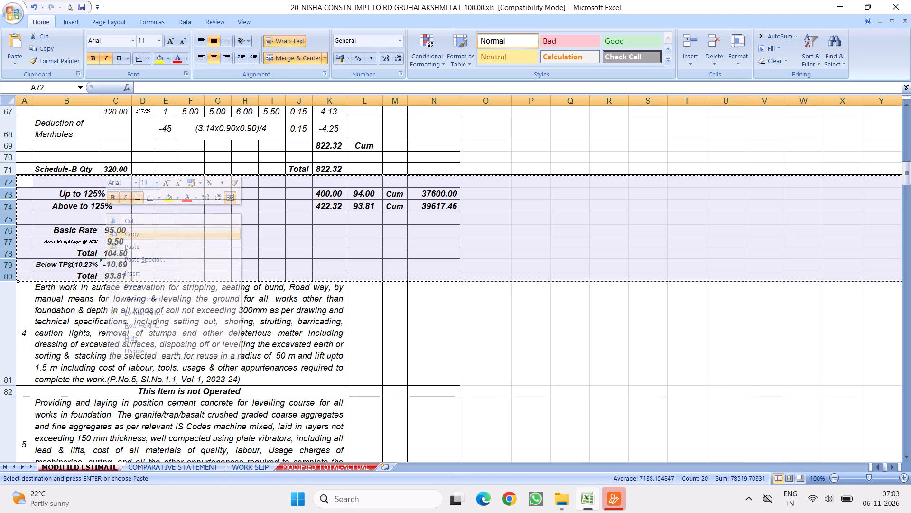
pyautogui.scroll(-6, 247, 344)
pyautogui.scroll(-13, 217, 312)
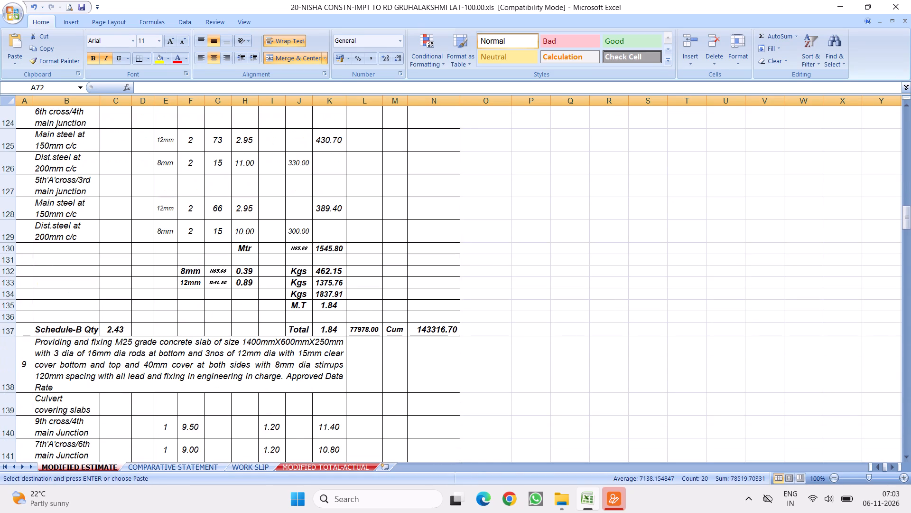
pyautogui.scroll(-6, 213, 294)
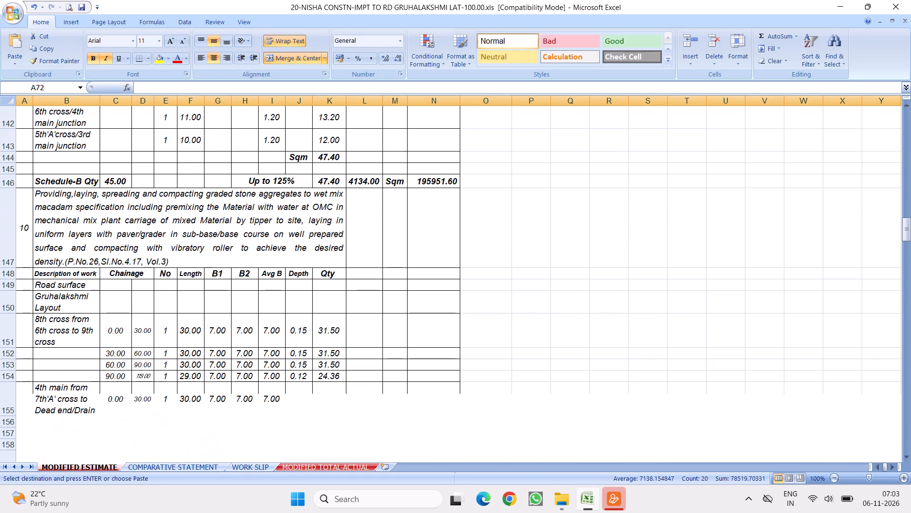
pyautogui.scroll(-13, 216, 259)
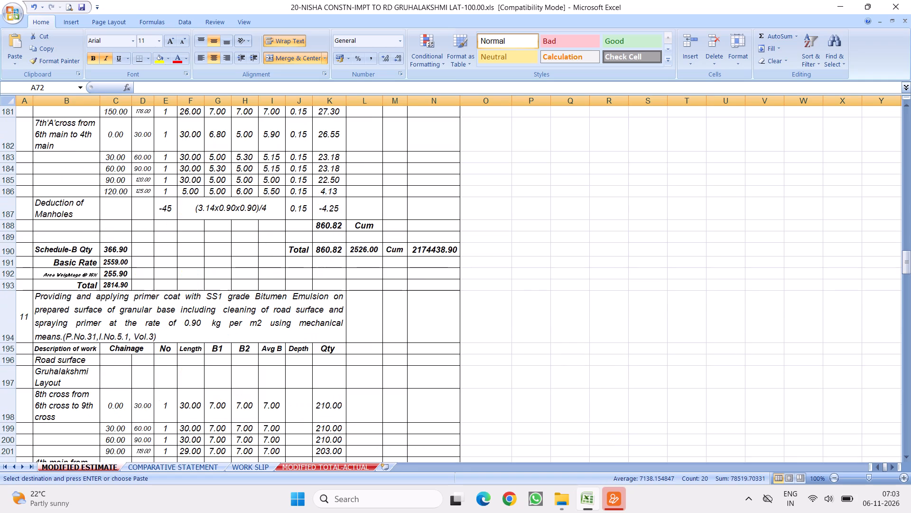
pyautogui.scroll(-1, 239, 215)
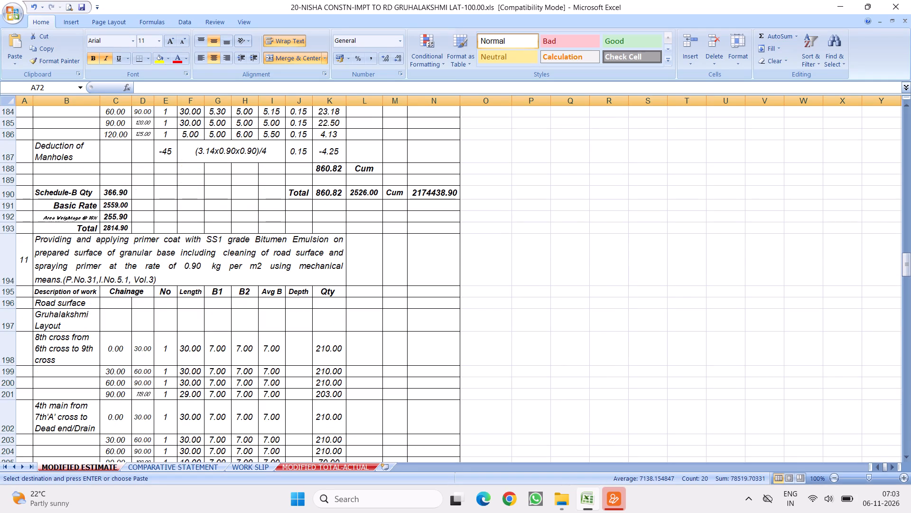
pyautogui.click(9, 205)
pyautogui.rightClick(9, 205)
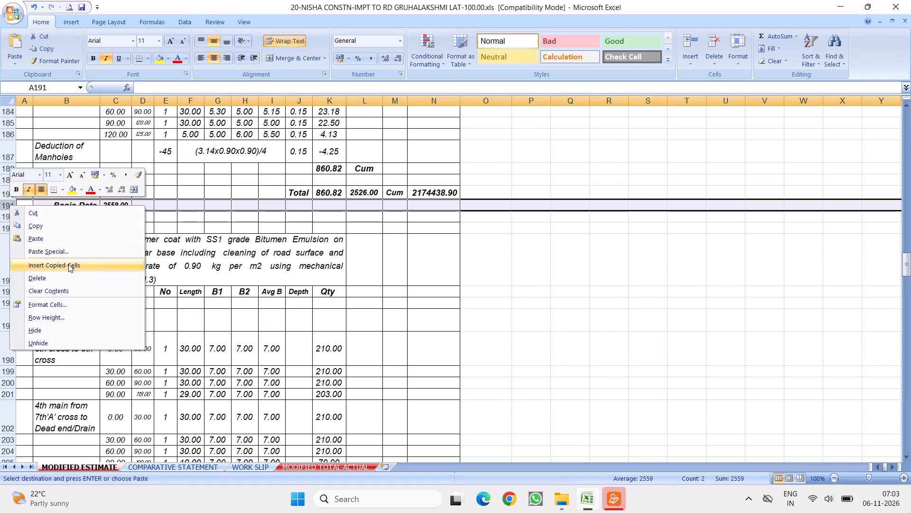
pyautogui.click(68, 265)
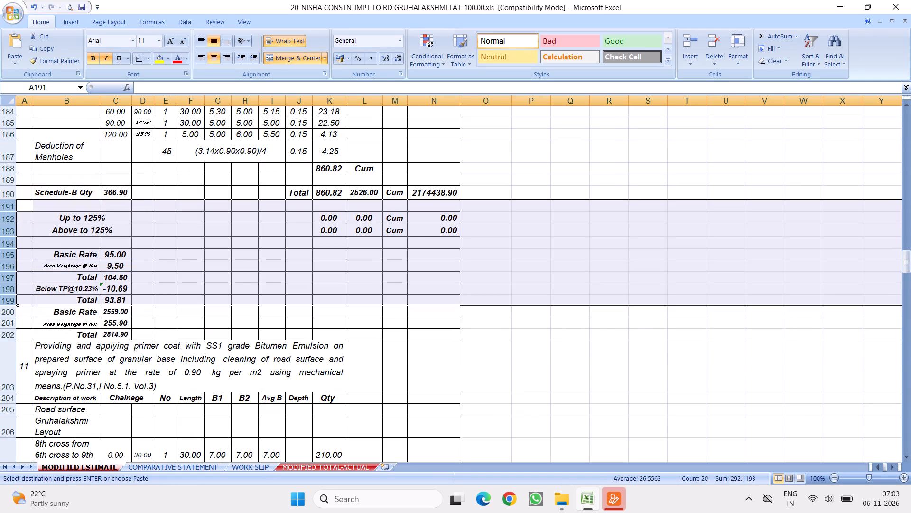
# Set the Basic Rate in item 10's inserted breakdown, cell C195, to 2559.
pyautogui.click(112, 257)
pyautogui.write('2559')
pyautogui.press('Return')
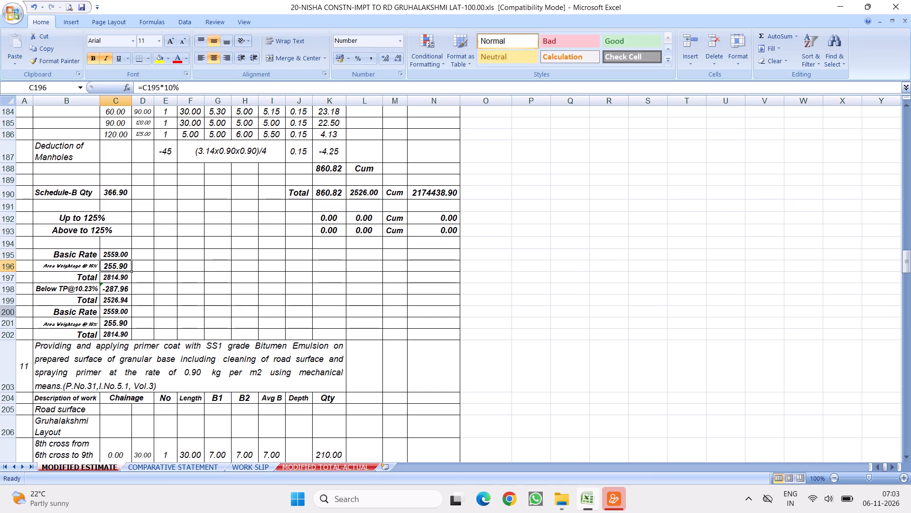
# Delete item 10's old rate breakdown rows 200:202, from Basic Rate to Total.
pyautogui.moveTo(10, 312); pyautogui.dragTo(7, 338)
pyautogui.rightClick(49, 327)
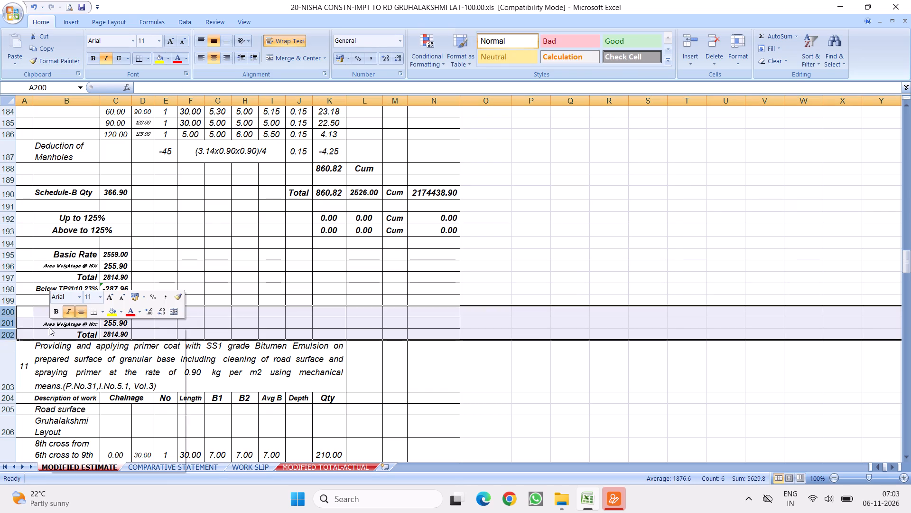
pyautogui.click(83, 400)
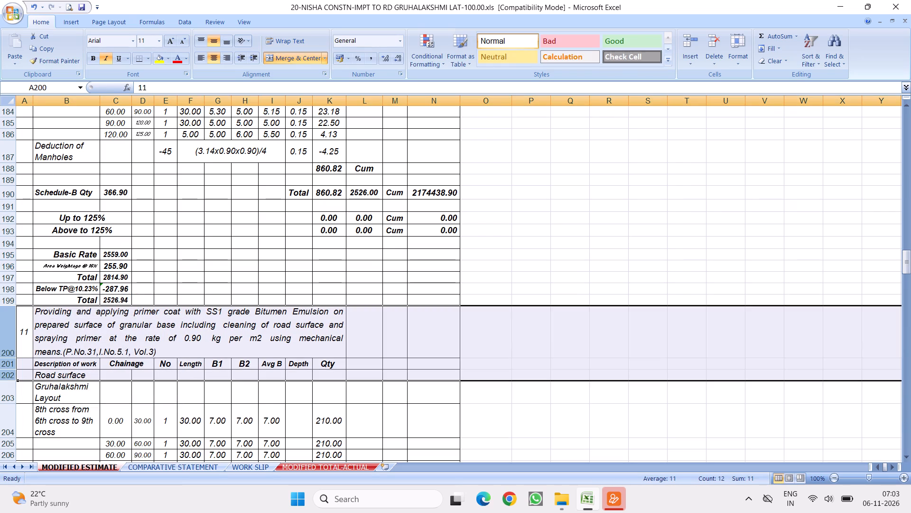
pyautogui.click(105, 287)
pyautogui.click(88, 291)
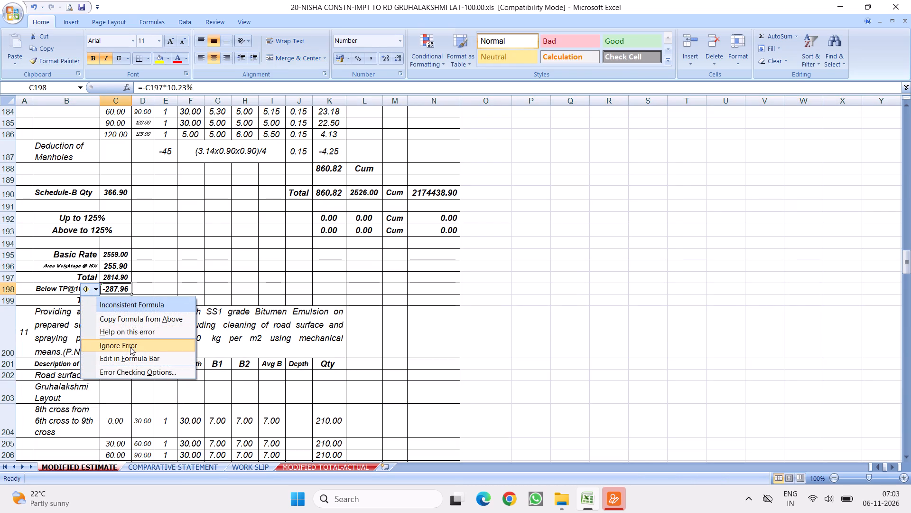
pyautogui.click(130, 346)
# Link item 10's Up to 125% quantity in K192 to cell J23 of COMPARATIVE STATEMENT.
pyautogui.click(330, 219)
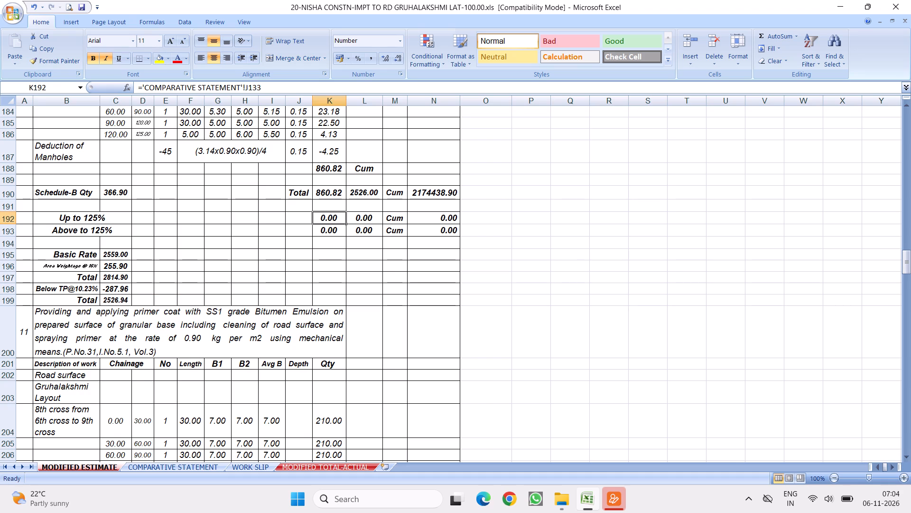
pyautogui.press('=')
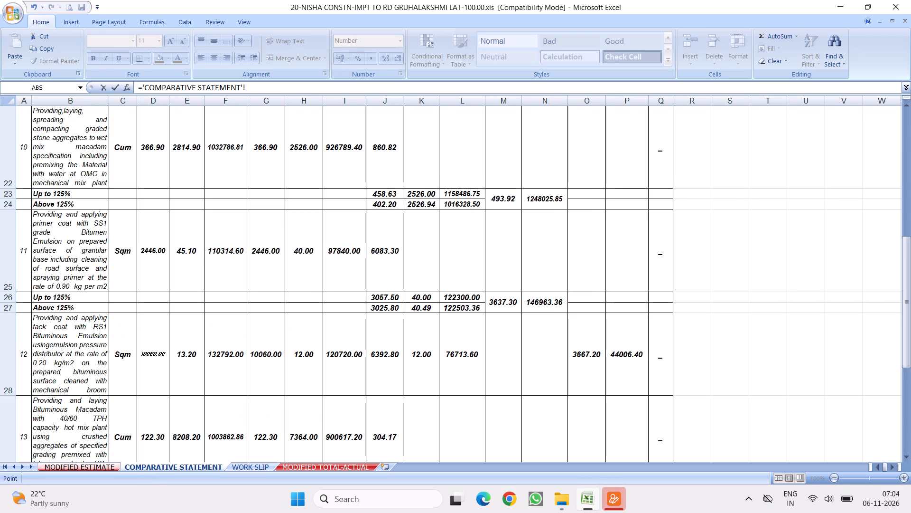
pyautogui.click(380, 190)
pyautogui.press('Return')
pyautogui.click(334, 218)
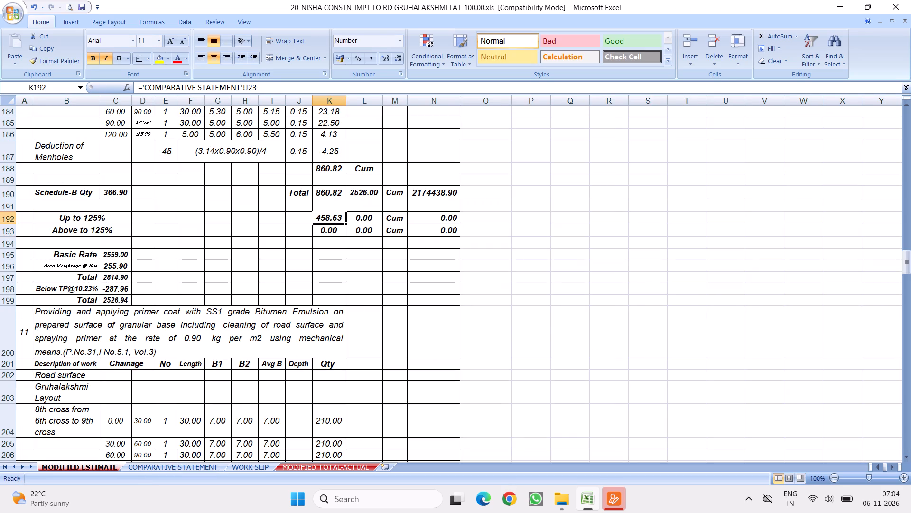
# Fill item 10's COMPARATIVE STATEMENT link from K192 down to the Above 125% quantity K193 and across to the rates in L192:L193.
pyautogui.moveTo(345, 226); pyautogui.dragTo(343, 237)
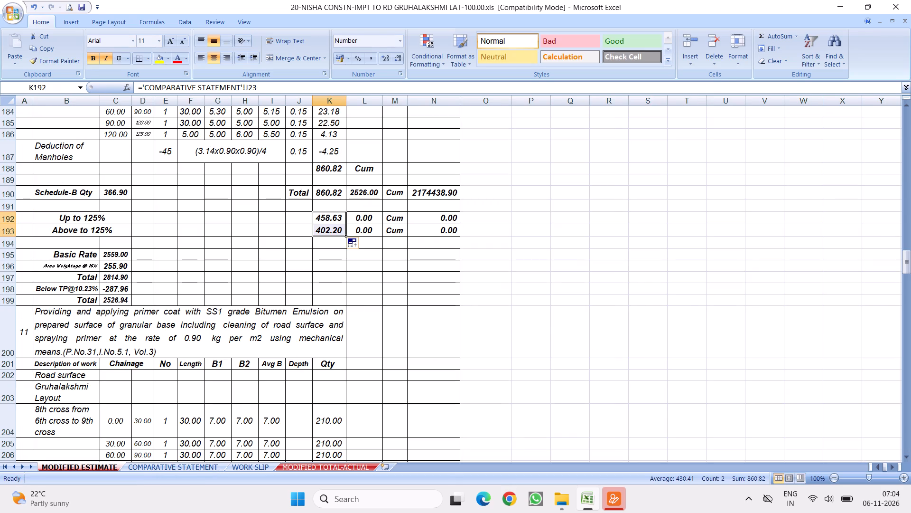
pyautogui.click(330, 220)
pyautogui.moveTo(345, 224); pyautogui.dragTo(371, 225)
pyautogui.click(339, 228)
pyautogui.moveTo(346, 236); pyautogui.dragTo(376, 235)
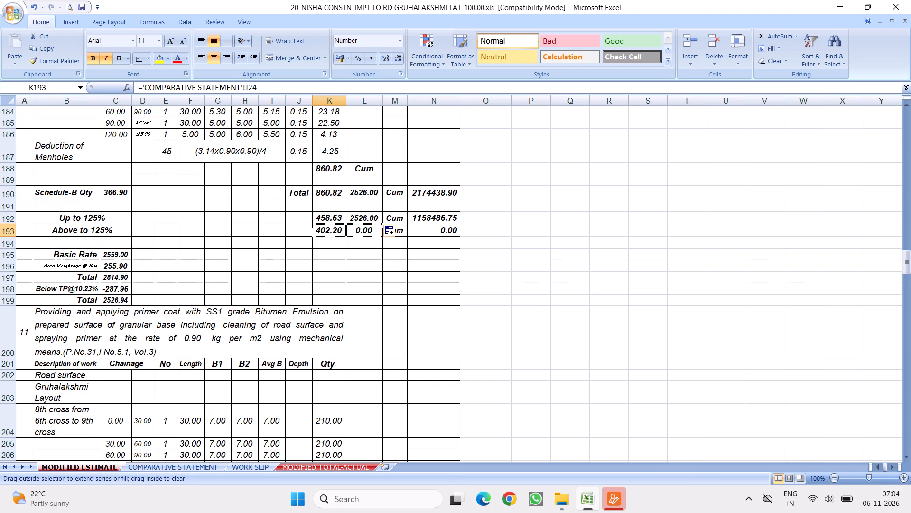
pyautogui.moveTo(376, 235); pyautogui.dragTo(377, 235)
# Clear the rate, unit and amount from item 10's Total row, cells L190:N190.
pyautogui.moveTo(369, 191); pyautogui.dragTo(427, 195)
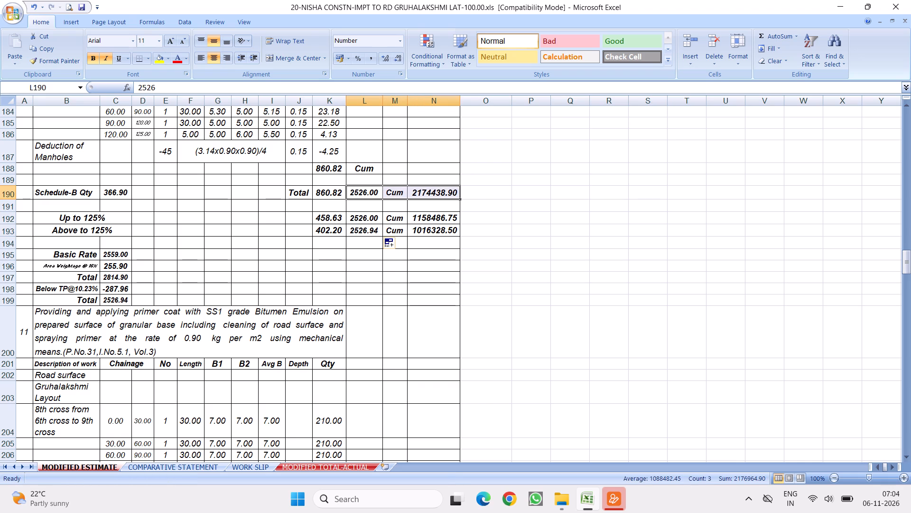
pyautogui.press('Delete')
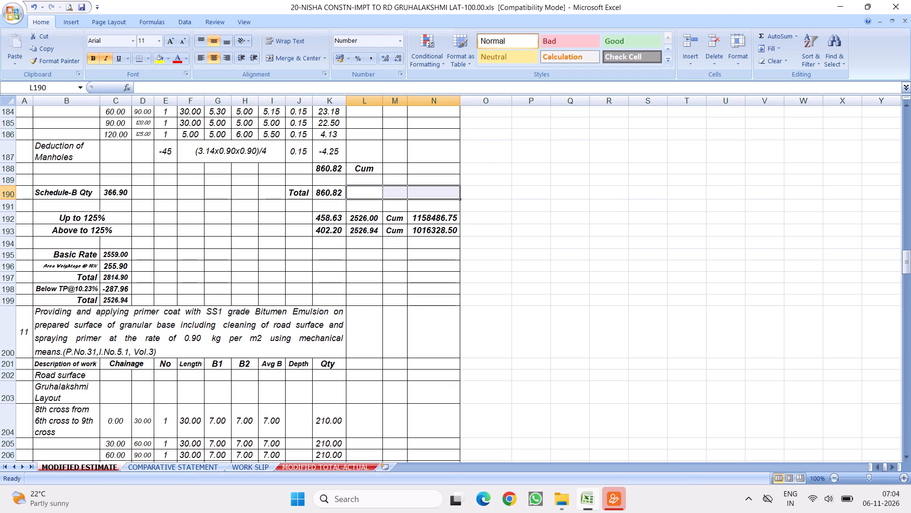
pyautogui.moveTo(9, 206); pyautogui.dragTo(10, 272)
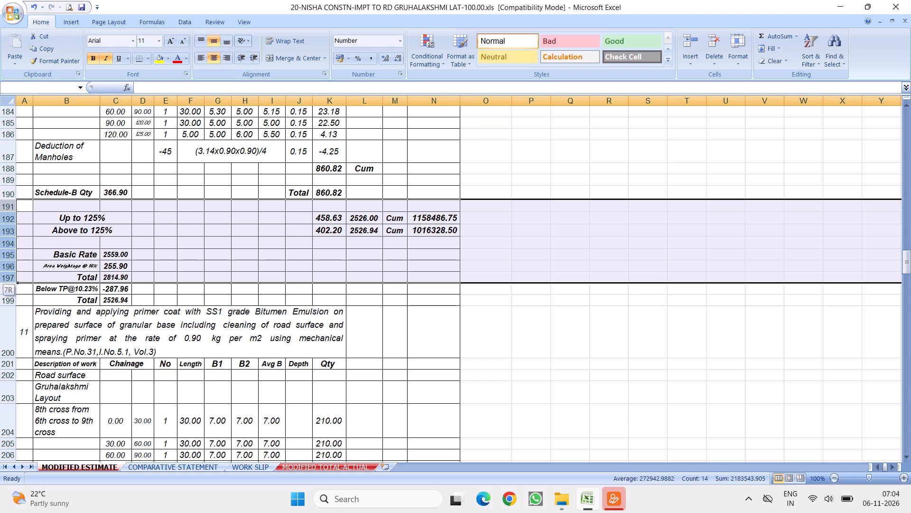
pyautogui.moveTo(10, 272); pyautogui.dragTo(10, 272)
# Move item 10's unit before the quantity by entering Cum in J188 and clearing L188.
pyautogui.click(307, 170)
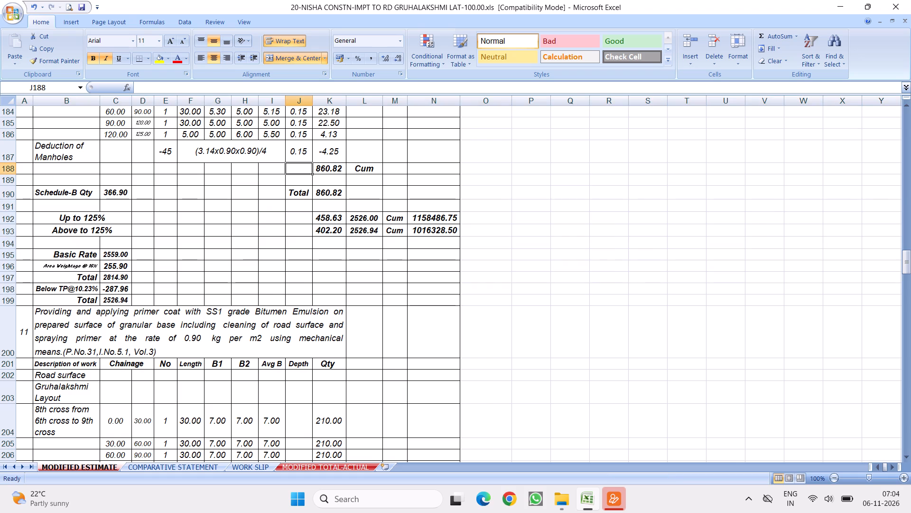
pyautogui.write('Cum')
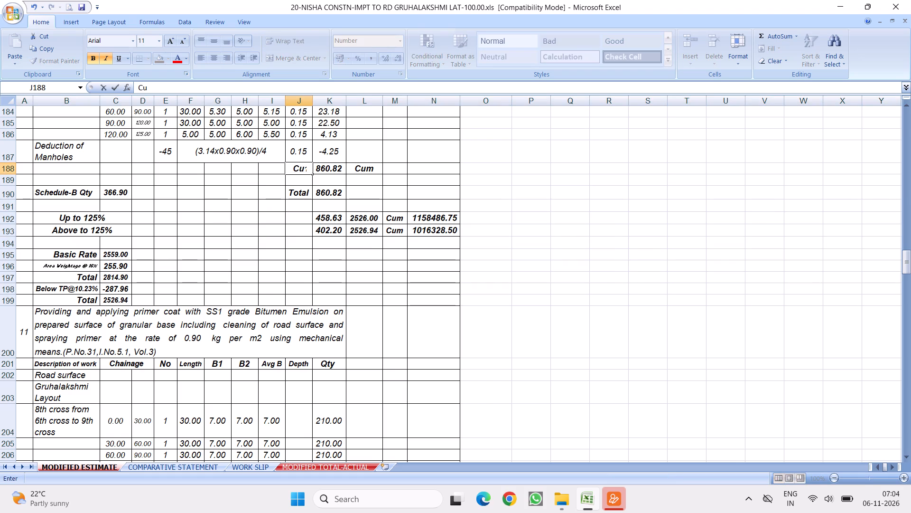
pyautogui.click(372, 170)
pyautogui.press('Delete')
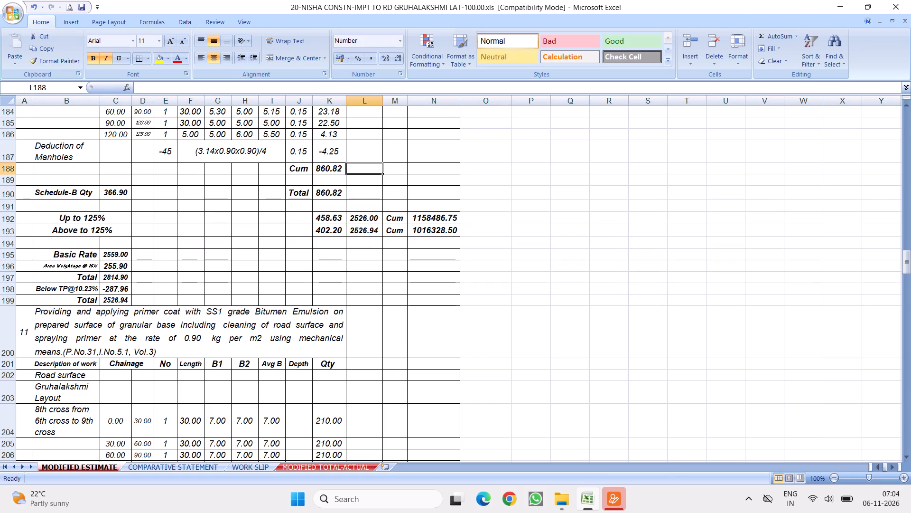
# Copy item 10's split and rate breakdown rows 191:199 and insert them at row 244, below item 11's Total row.
pyautogui.moveTo(7, 208); pyautogui.dragTo(6, 209)
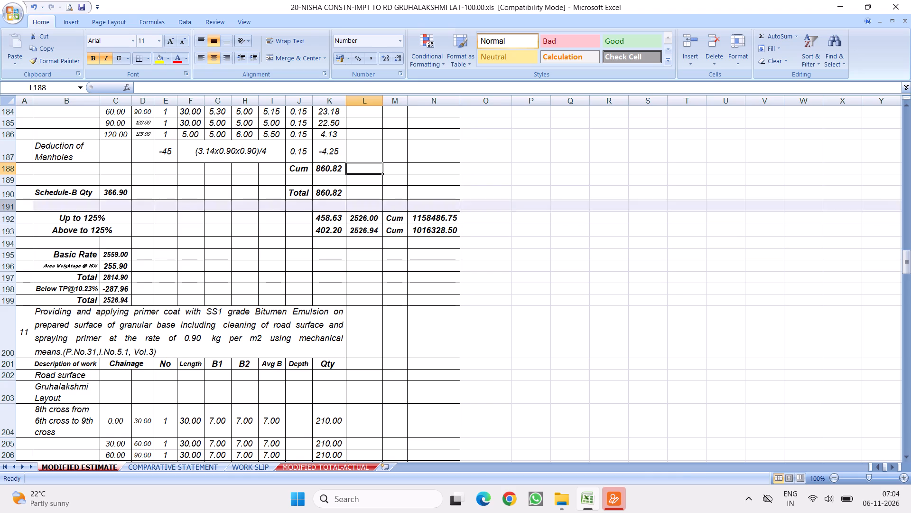
pyautogui.moveTo(6, 209); pyautogui.dragTo(2, 298)
pyautogui.rightClick(56, 243)
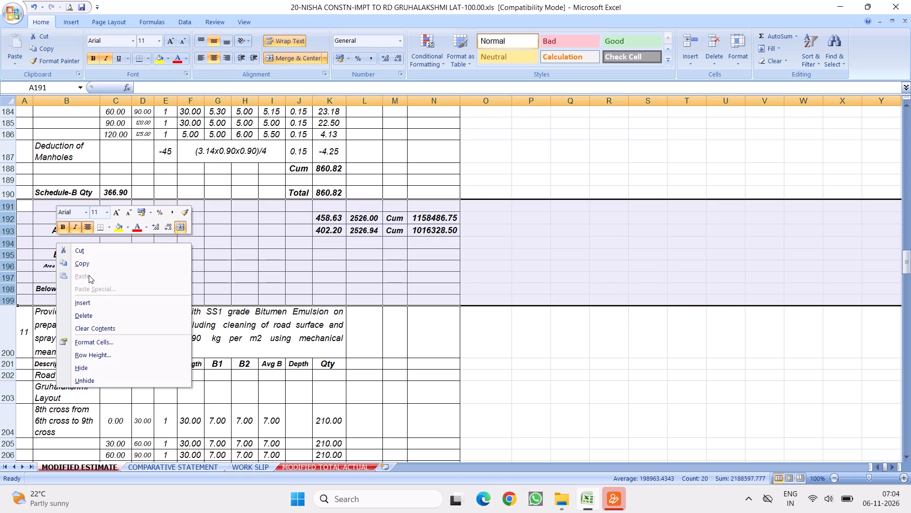
pyautogui.click(83, 264)
pyautogui.scroll(-6, 183, 247)
pyautogui.scroll(-4, 176, 201)
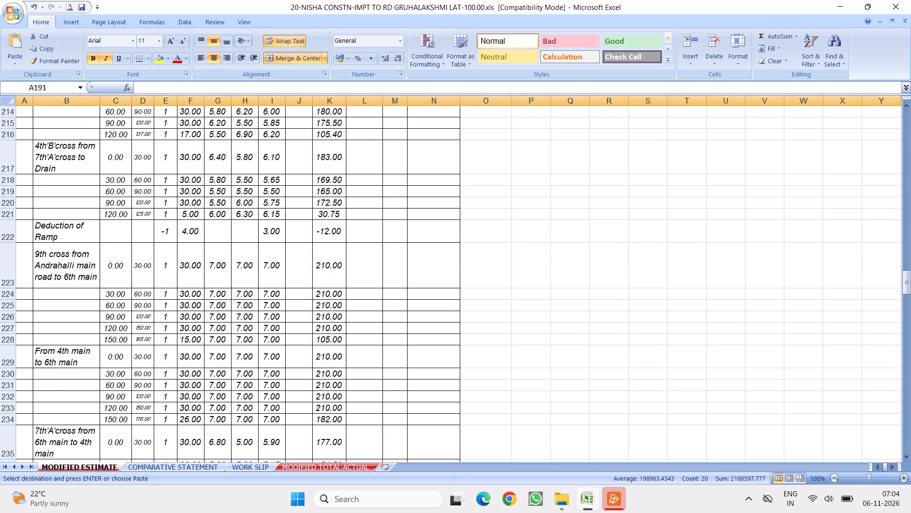
pyautogui.scroll(-9, 175, 210)
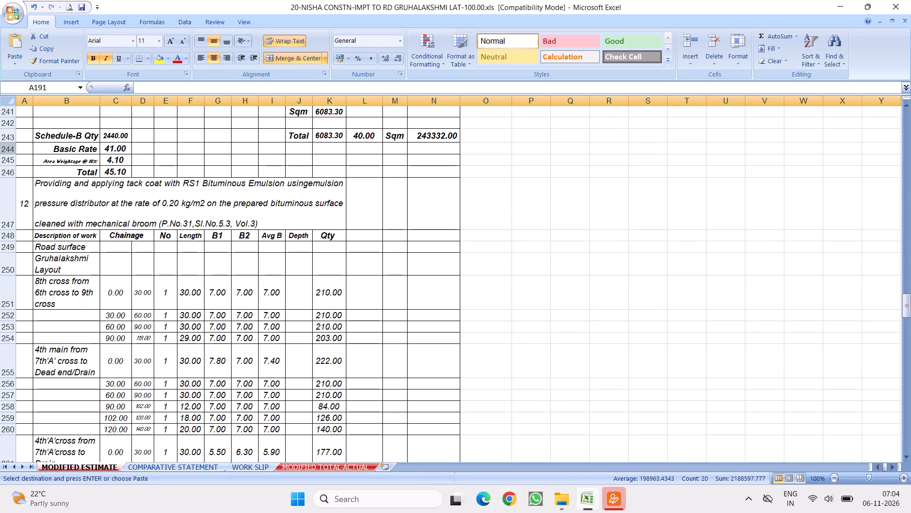
pyautogui.click(9, 147)
pyautogui.rightClick(9, 147)
pyautogui.click(71, 209)
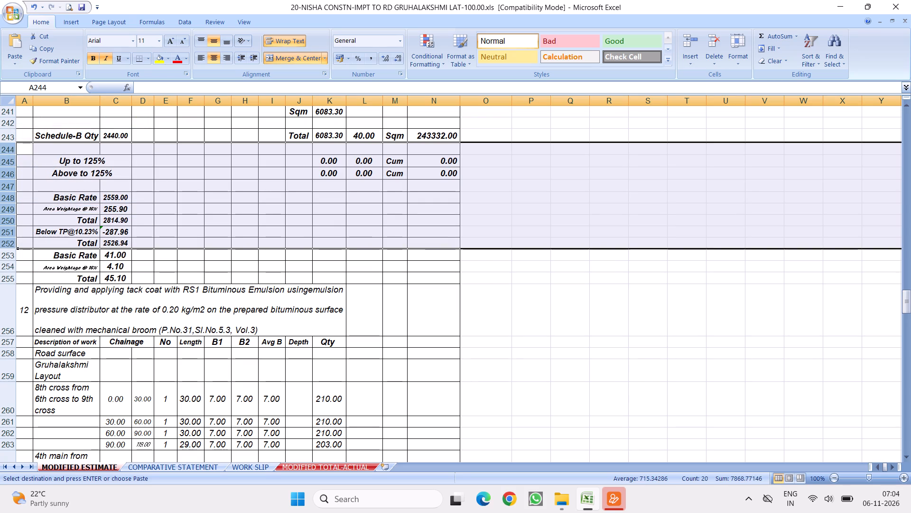
# Set the Basic Rate in item 11's inserted breakdown, cell C248, to 41.
pyautogui.click(114, 199)
pyautogui.write('41')
pyautogui.click(247, 212)
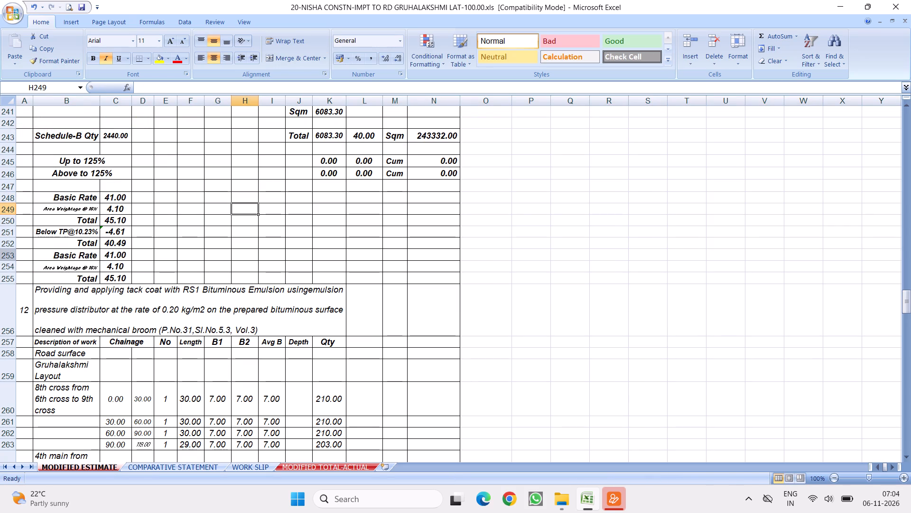
# Delete item 11's old rate breakdown rows 253:255, from Basic Rate to Total.
pyautogui.moveTo(11, 256); pyautogui.dragTo(11, 274)
pyautogui.rightClick(36, 266)
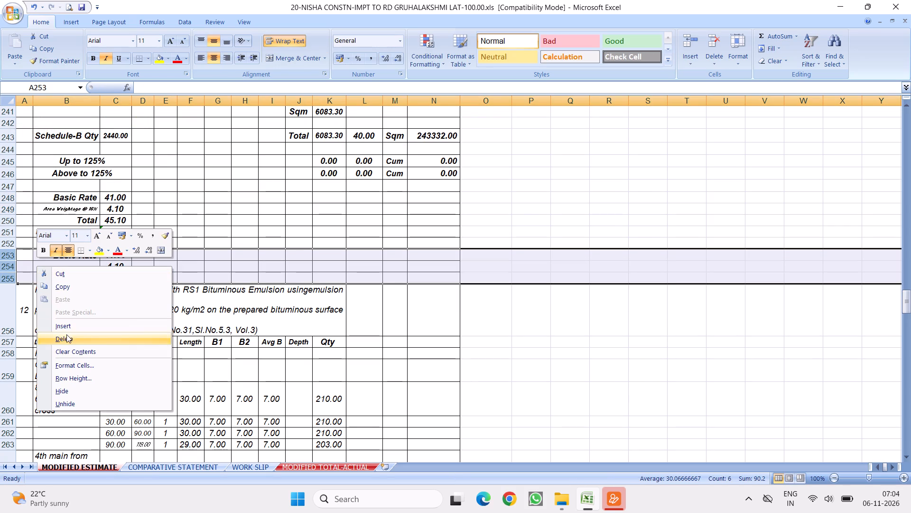
pyautogui.click(65, 337)
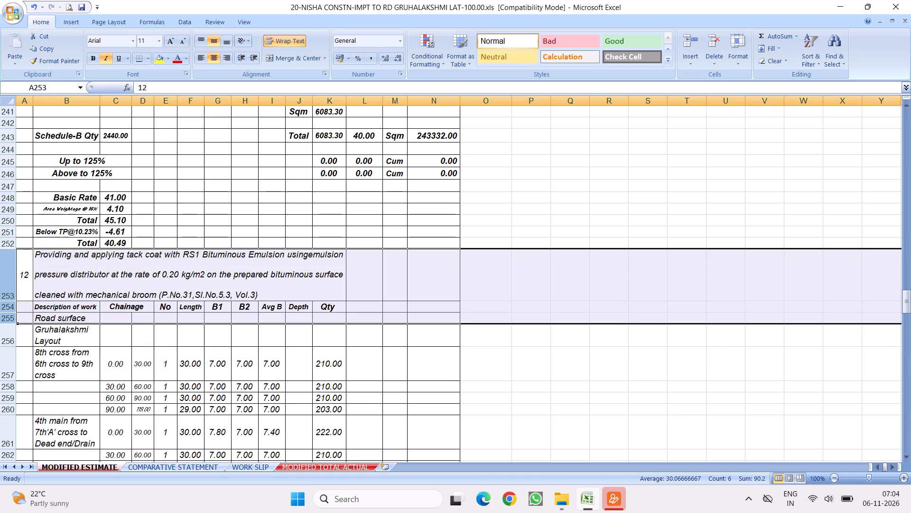
# Link item 11's Up to 125% quantity in K245 to cell J26 of COMPARATIVE STATEMENT.
pyautogui.click(329, 161)
pyautogui.press('=')
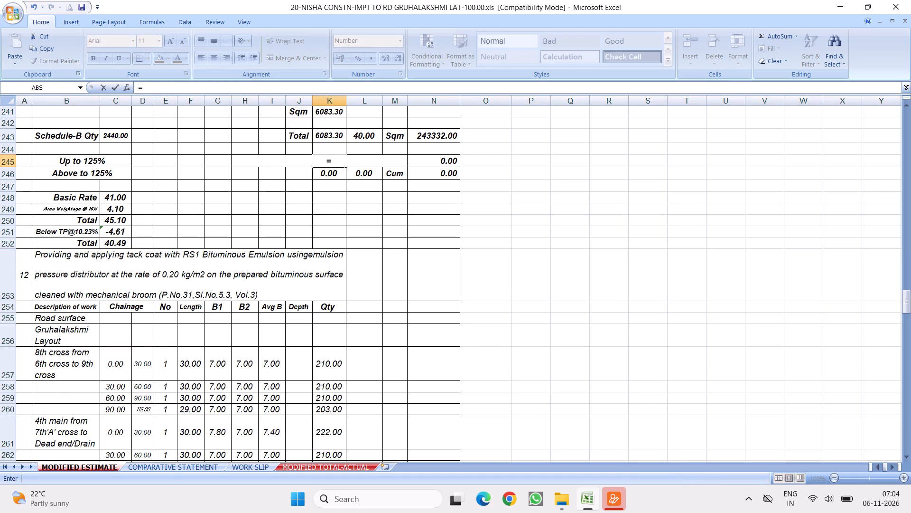
pyautogui.click(168, 469)
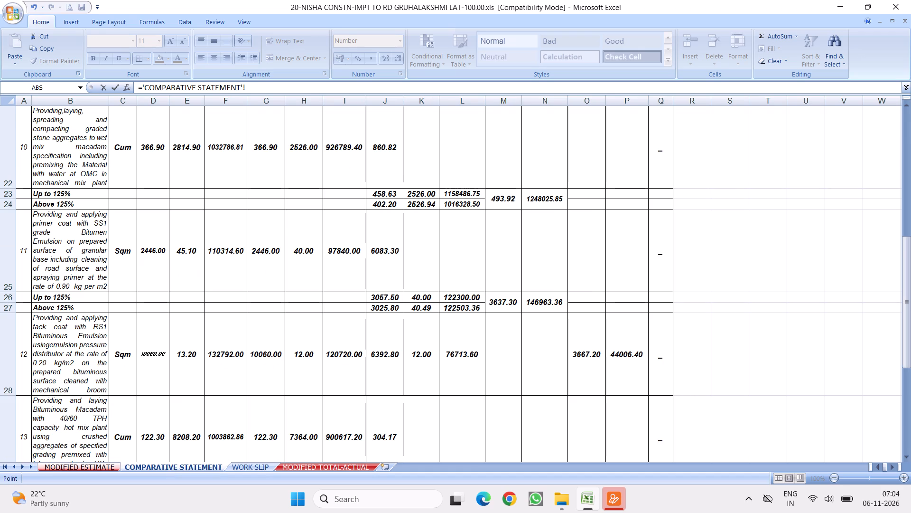
pyautogui.click(383, 298)
pyautogui.press('Return')
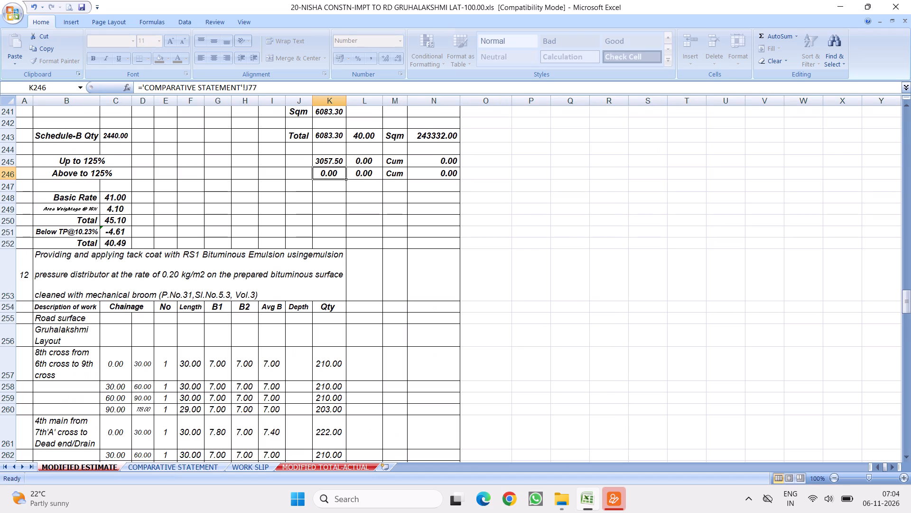
# Fill item 11's COMPARATIVE STATEMENT link from K245 down to the Above 125% quantity K246 and across to the rates in L245:L246.
pyautogui.click(330, 157)
pyautogui.moveTo(344, 166); pyautogui.dragTo(341, 179)
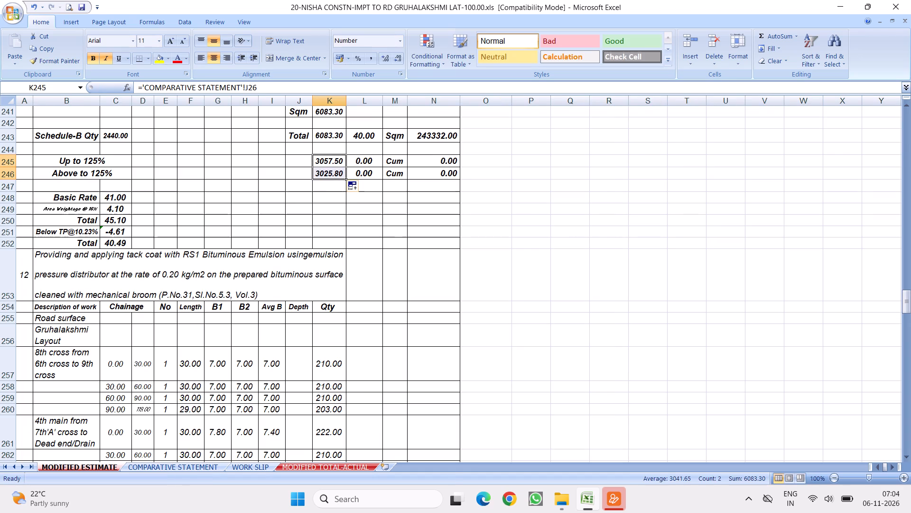
pyautogui.click(332, 161)
pyautogui.moveTo(345, 166); pyautogui.dragTo(376, 164)
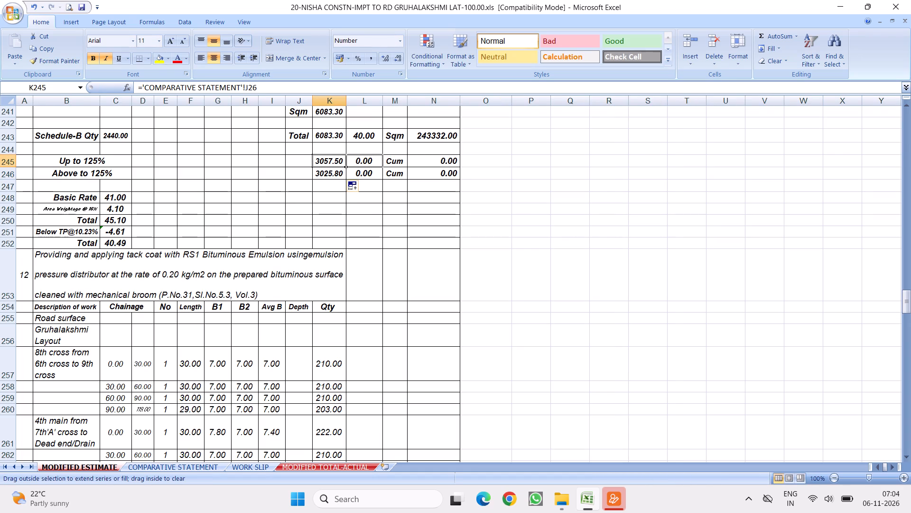
pyautogui.moveTo(376, 164); pyautogui.dragTo(379, 164)
pyautogui.click(325, 172)
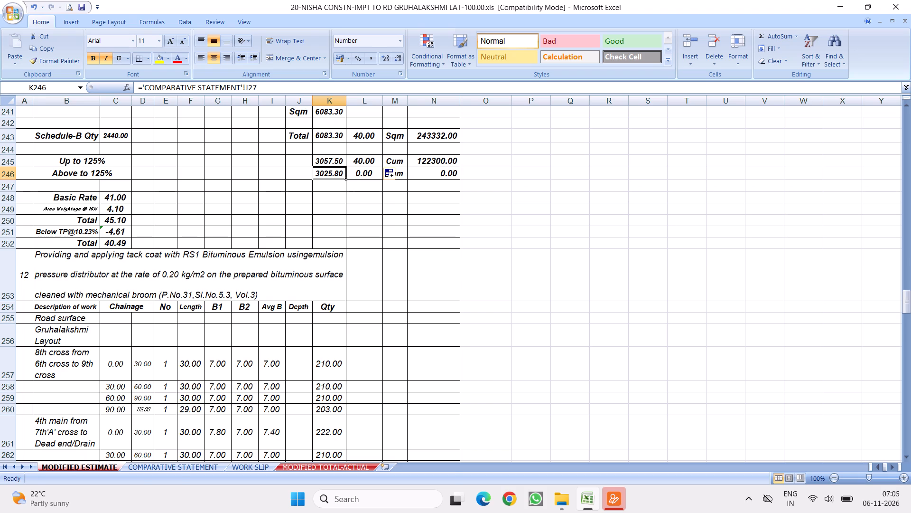
pyautogui.moveTo(346, 180); pyautogui.dragTo(378, 176)
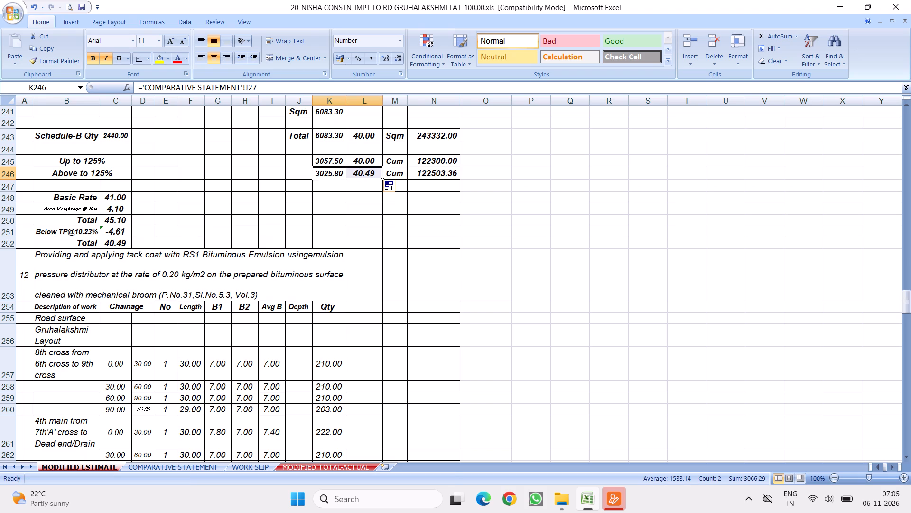
# Copy the Sqm unit from item 11's Total row, M243, into the split rows' unit cells M245 and M246.
pyautogui.click(395, 134)
pyautogui.rightClick(396, 134)
pyautogui.click(427, 155)
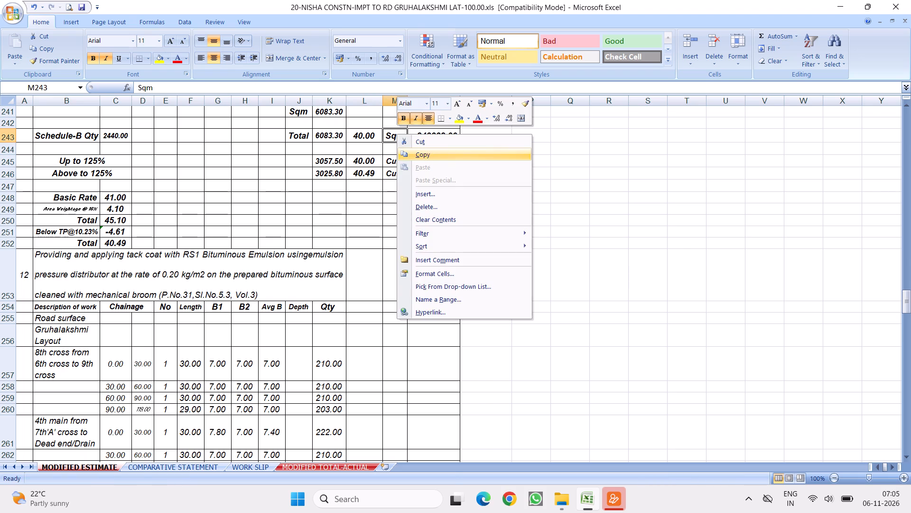
pyautogui.rightClick(393, 160)
pyautogui.click(417, 194)
pyautogui.rightClick(388, 172)
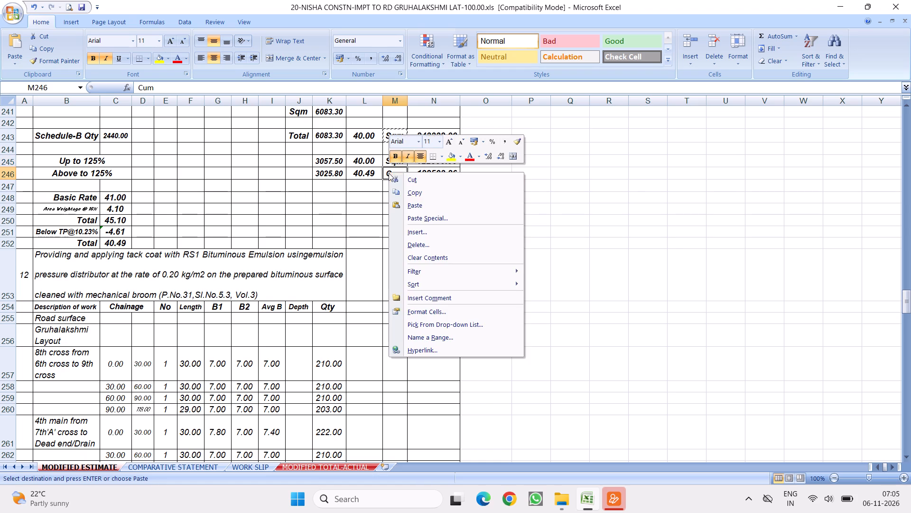
pyautogui.click(410, 208)
# Clear the rate, unit and amount from item 11's Total row, cells L243:N243.
pyautogui.moveTo(363, 134); pyautogui.dragTo(418, 134)
pyautogui.press('Delete')
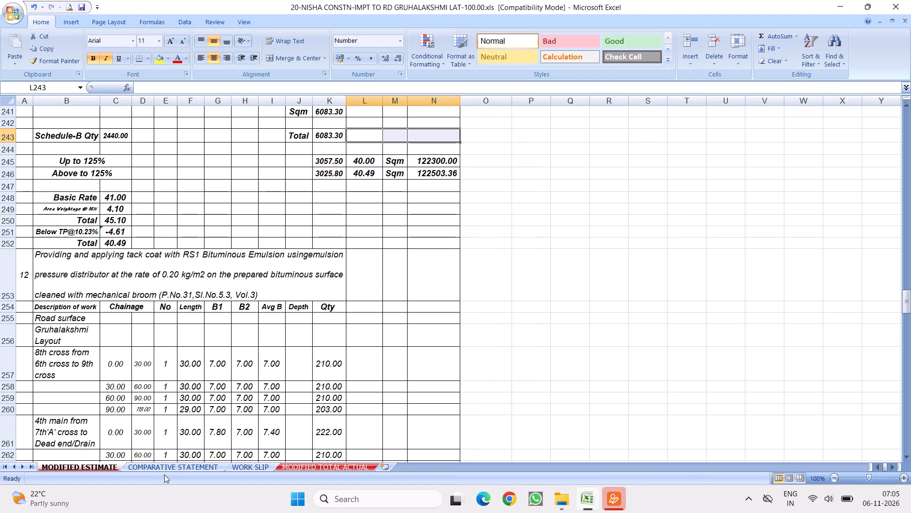
# Check item 12 in COMPARATIVE STATEMENT for a 125% split and delete its rate breakdown rows 299:301 in MODIFIED ESTIMATE.
pyautogui.click(163, 463)
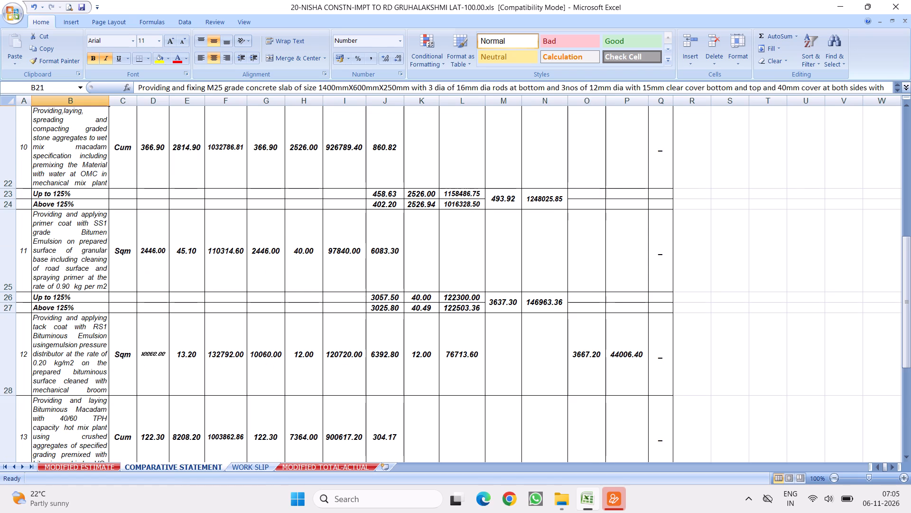
pyautogui.click(77, 347)
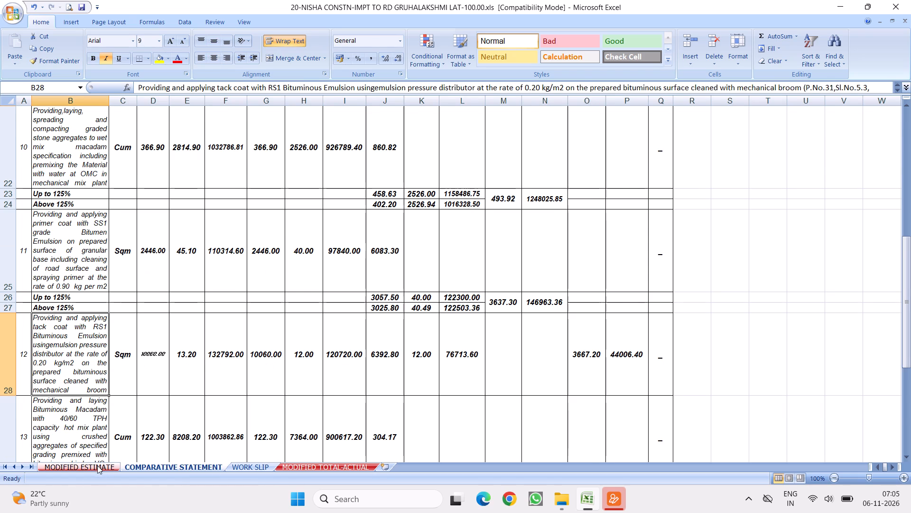
pyautogui.click(97, 465)
pyautogui.scroll(-3, 190, 226)
pyautogui.scroll(-5, 236, 259)
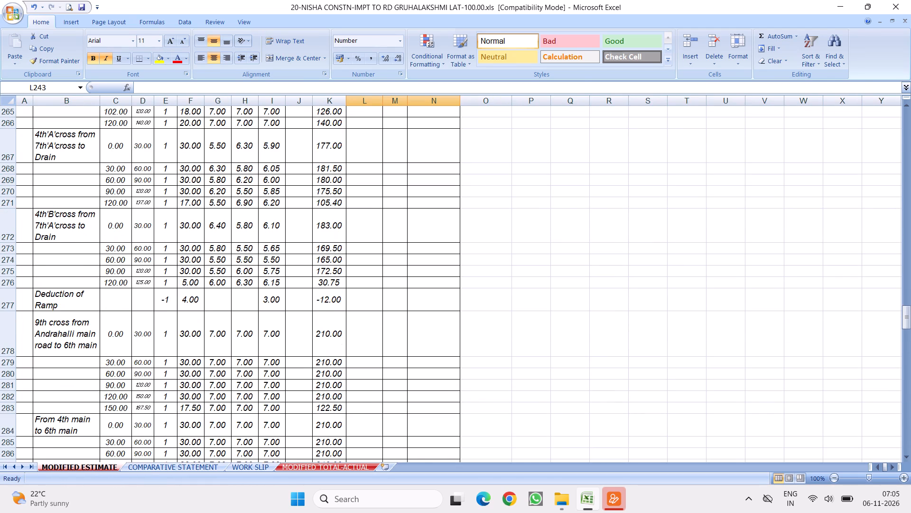
pyautogui.scroll(-7, 238, 264)
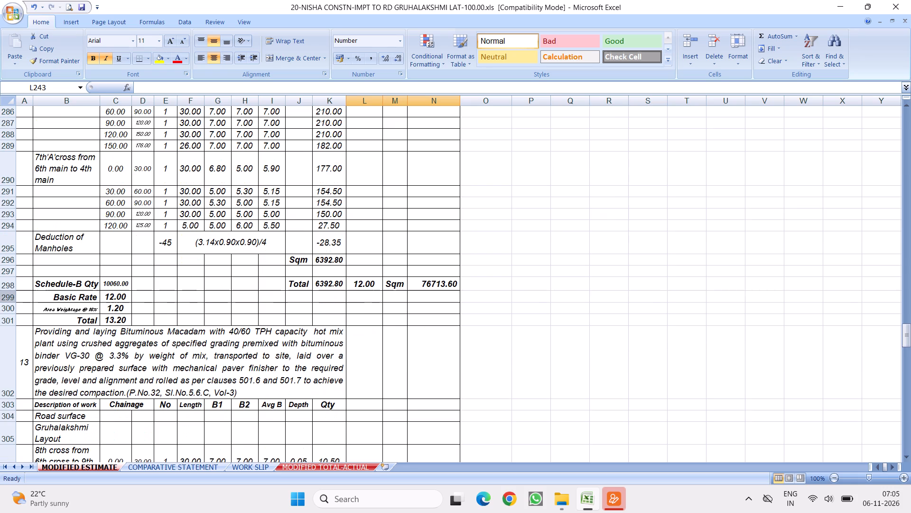
pyautogui.moveTo(9, 297); pyautogui.dragTo(9, 324)
pyautogui.rightClick(67, 303)
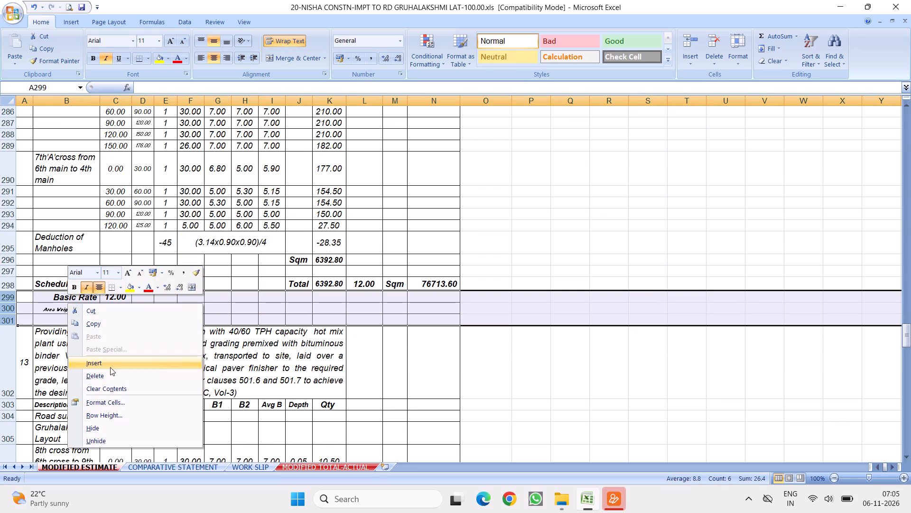
pyautogui.click(99, 374)
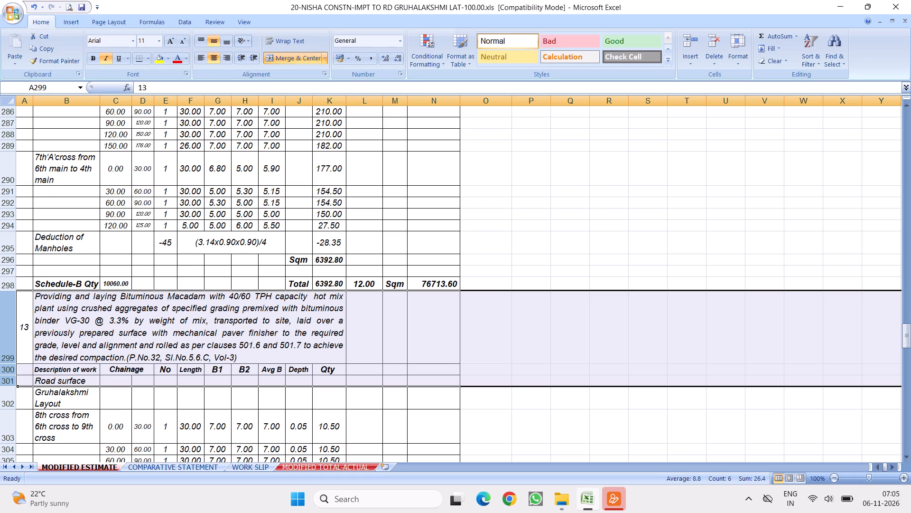
# Check item 13, Bituminous Macadam, in COMPARATIVE STATEMENT for an Up to/Above 125% split.
pyautogui.scroll(-2, 227, 225)
pyautogui.click(138, 226)
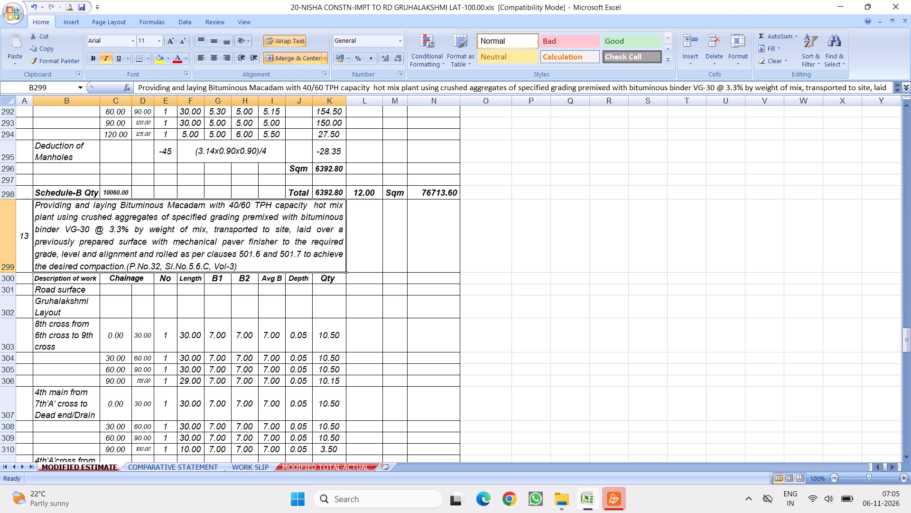
pyautogui.click(192, 231)
pyautogui.scroll(-13, 276, 248)
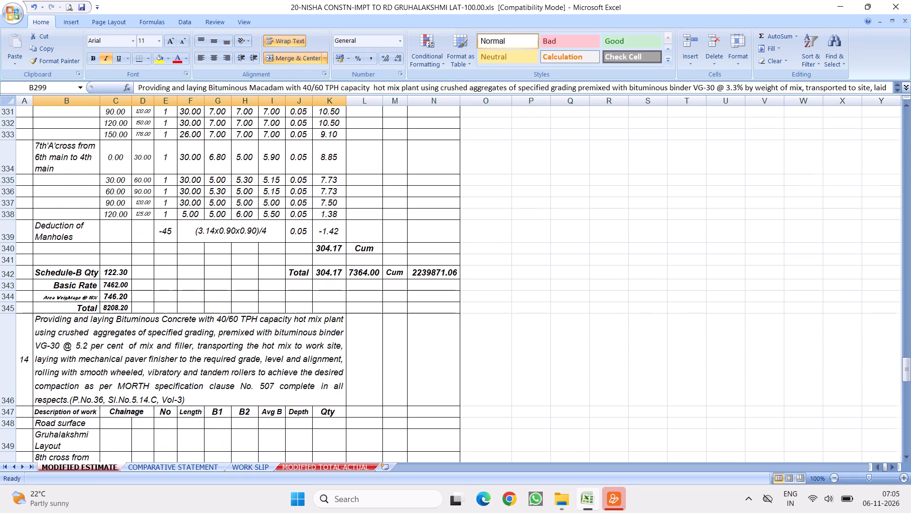
pyautogui.click(164, 468)
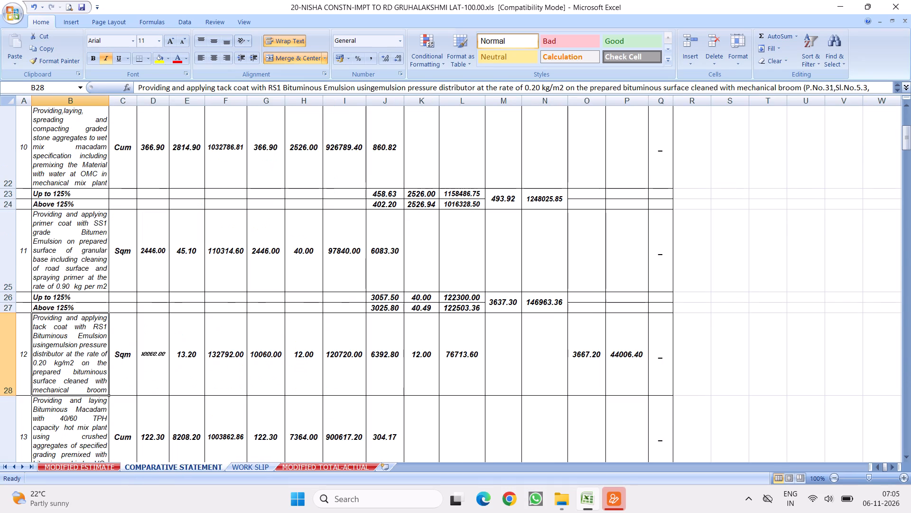
pyautogui.press('Return')
pyautogui.press('Return')
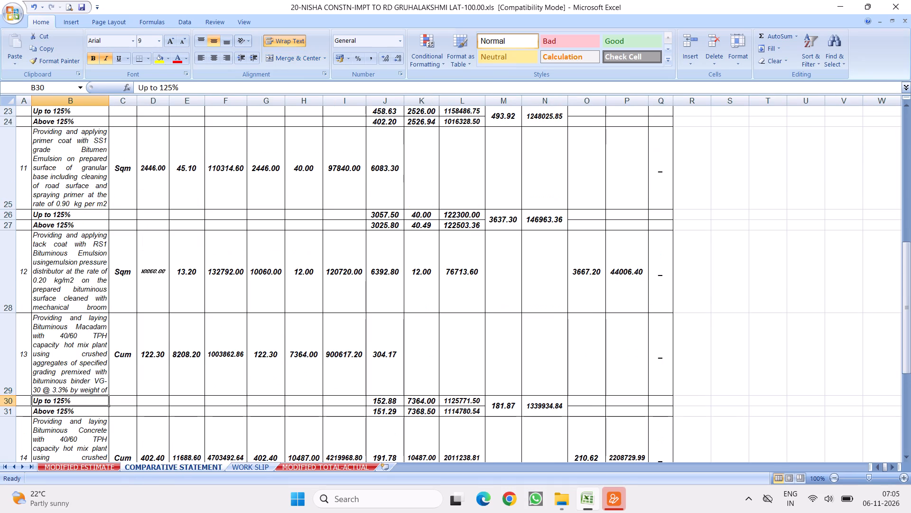
pyautogui.press('Return')
pyautogui.press('Return')
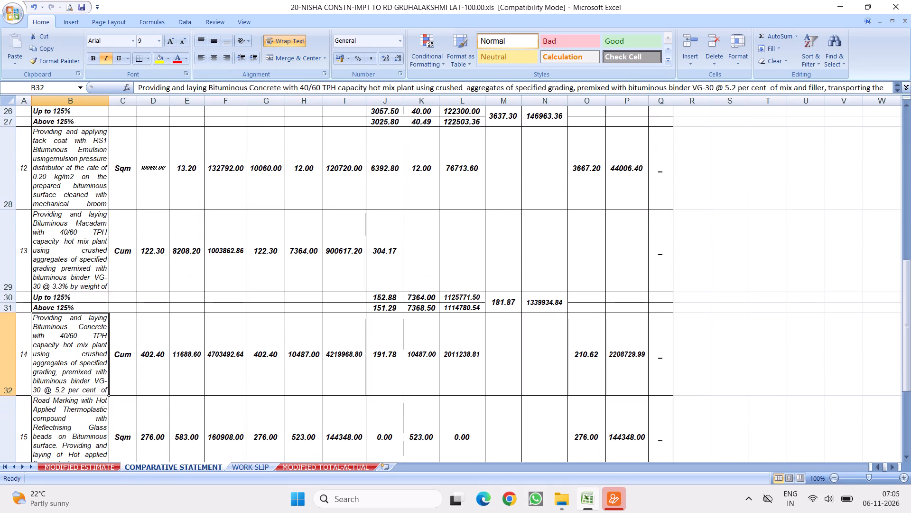
# Copy item 11's split and rate breakdown rows 244:252 in MODIFIED ESTIMATE and insert them above item 13's Basic Rate row 343.
pyautogui.click(90, 466)
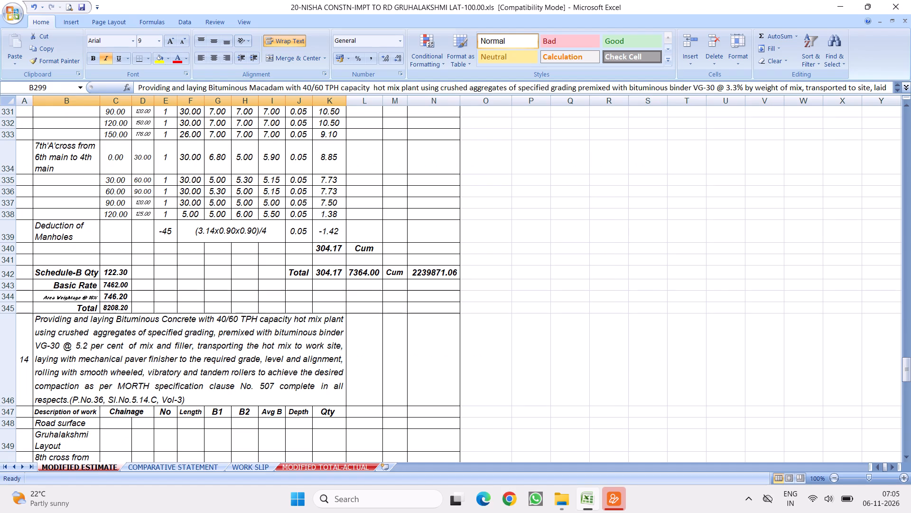
pyautogui.scroll(6, 180, 277)
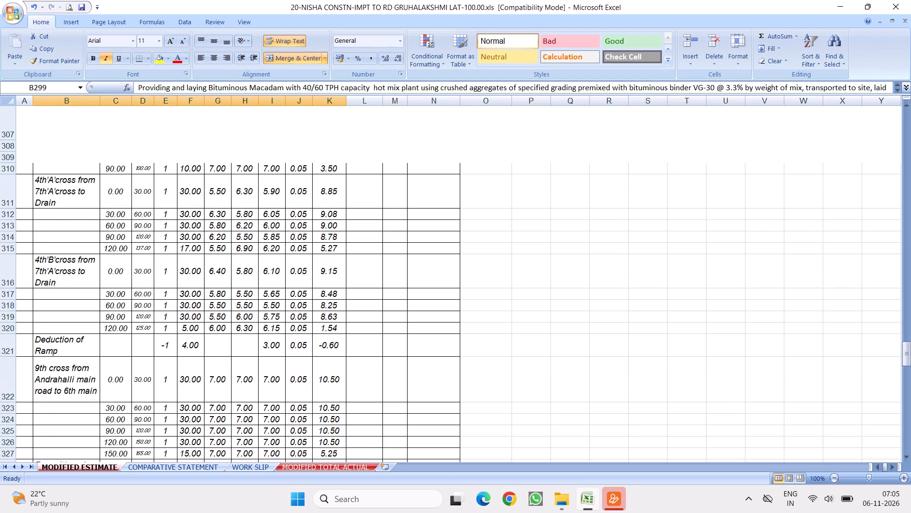
pyautogui.scroll(20, 179, 272)
pyautogui.scroll(7, 179, 272)
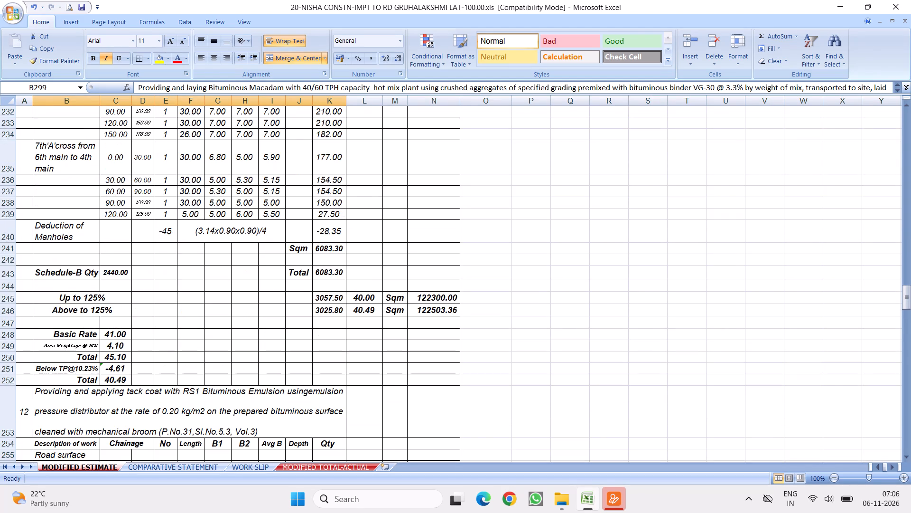
pyautogui.moveTo(8, 285); pyautogui.dragTo(22, 355)
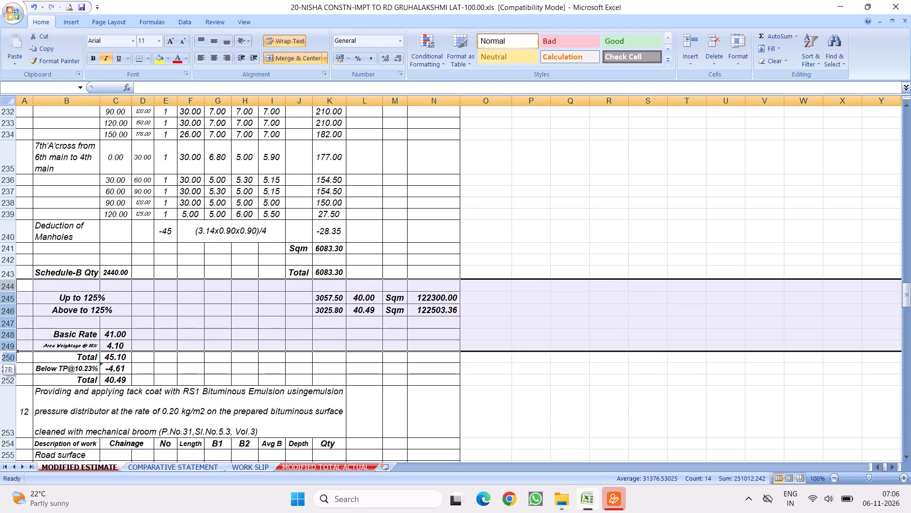
pyautogui.moveTo(22, 355); pyautogui.dragTo(22, 379)
pyautogui.rightClick(83, 311)
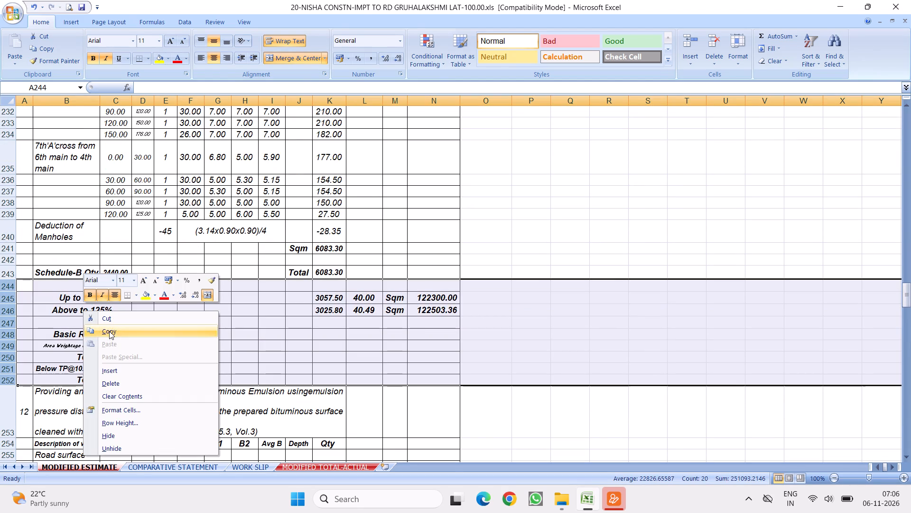
pyautogui.click(109, 331)
pyautogui.scroll(-17, 161, 330)
pyautogui.scroll(-6, 179, 335)
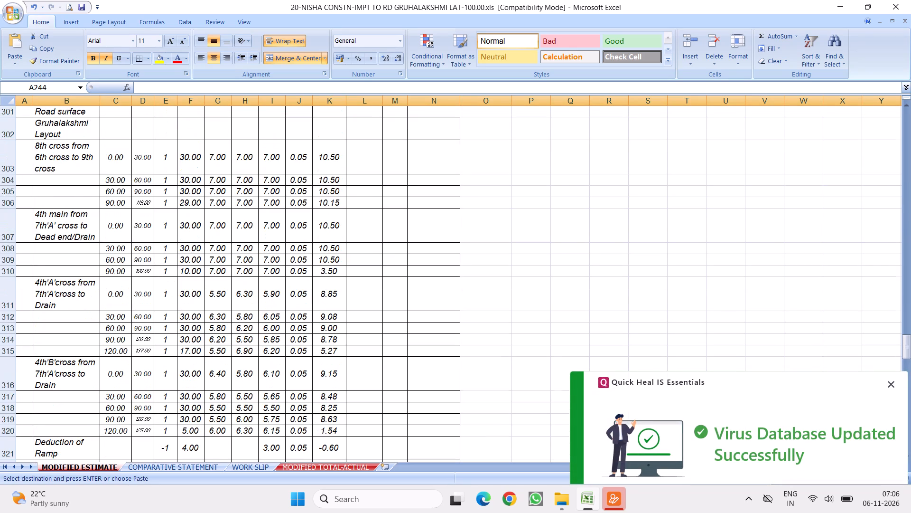
pyautogui.scroll(3, 177, 318)
pyautogui.scroll(-4, 193, 327)
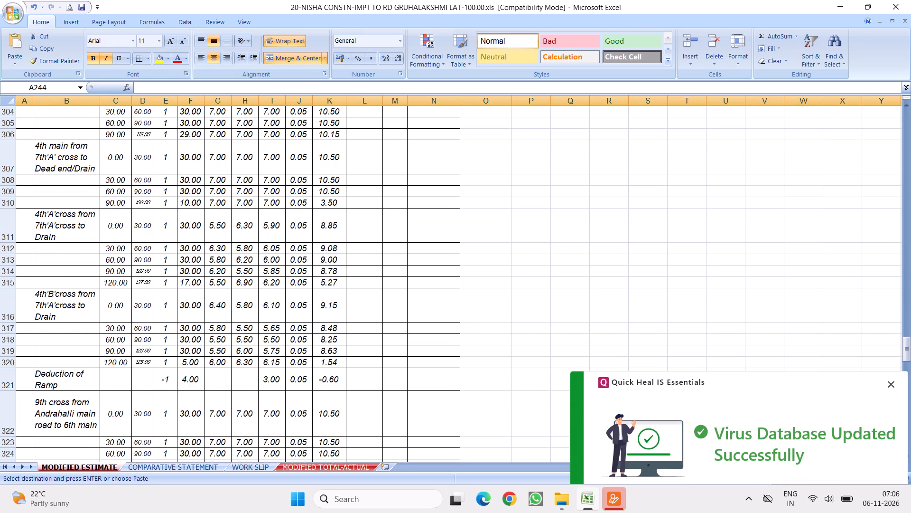
pyautogui.scroll(-8, 204, 309)
pyautogui.scroll(-2, 203, 270)
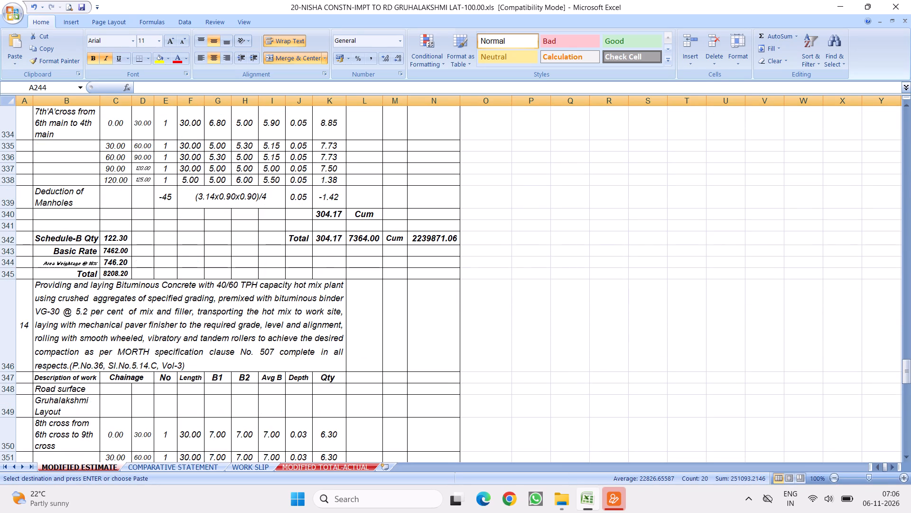
pyautogui.click(3, 252)
pyautogui.rightClick(3, 251)
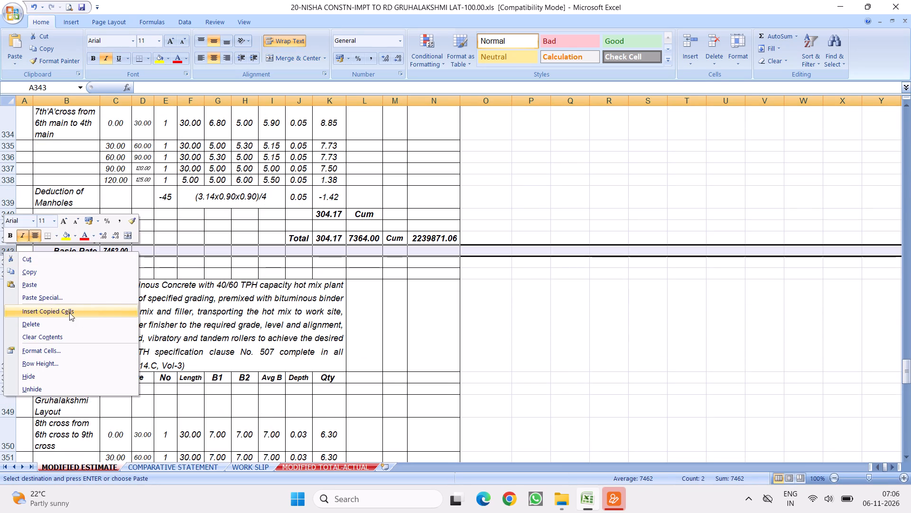
pyautogui.click(69, 313)
# Set the Basic Rate in item 13's inserted breakdown, cell C347, to 7462.
pyautogui.click(105, 301)
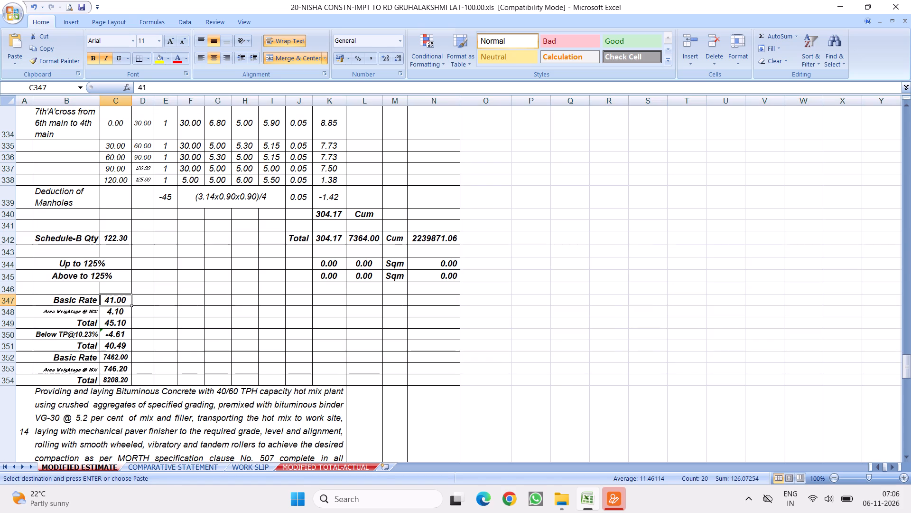
pyautogui.write('7462')
pyautogui.press('Return')
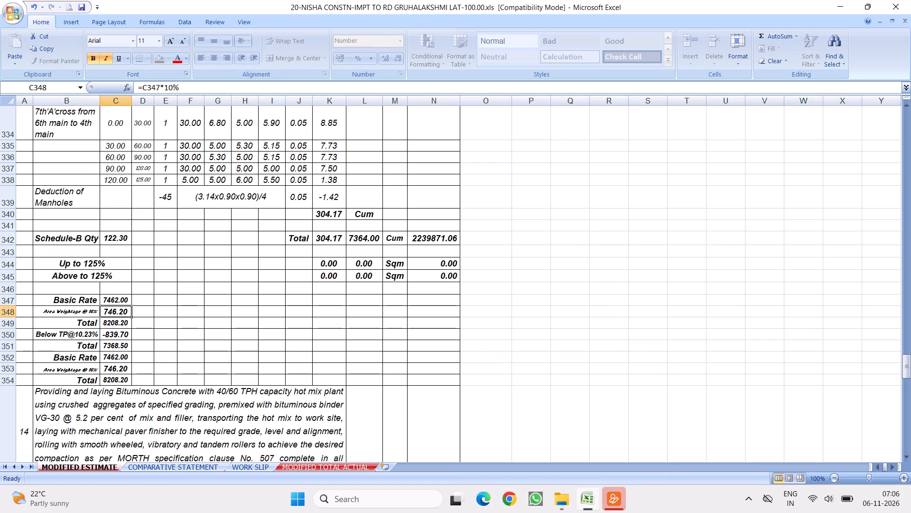
# Delete item 13's old rate breakdown rows 352:354 below the inserted block.
pyautogui.moveTo(9, 358); pyautogui.dragTo(9, 376)
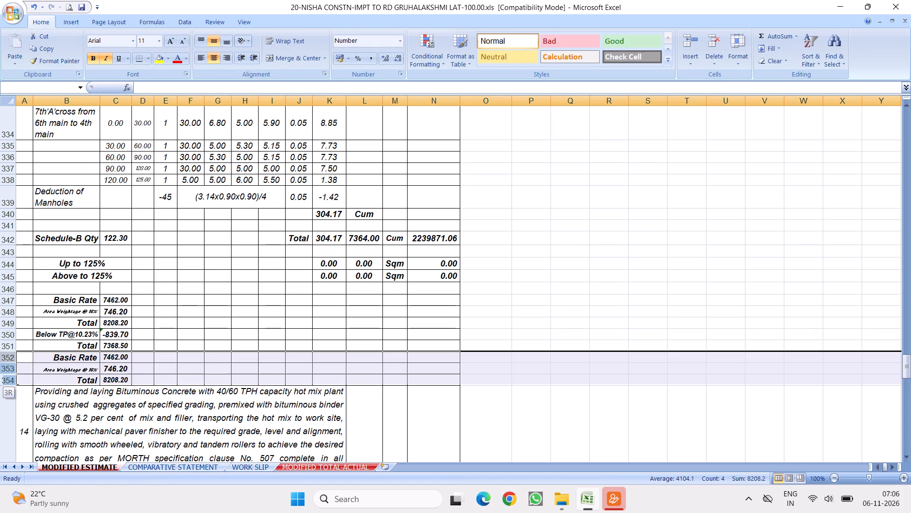
pyautogui.moveTo(9, 376); pyautogui.dragTo(8, 383)
pyautogui.rightClick(47, 373)
pyautogui.click(83, 300)
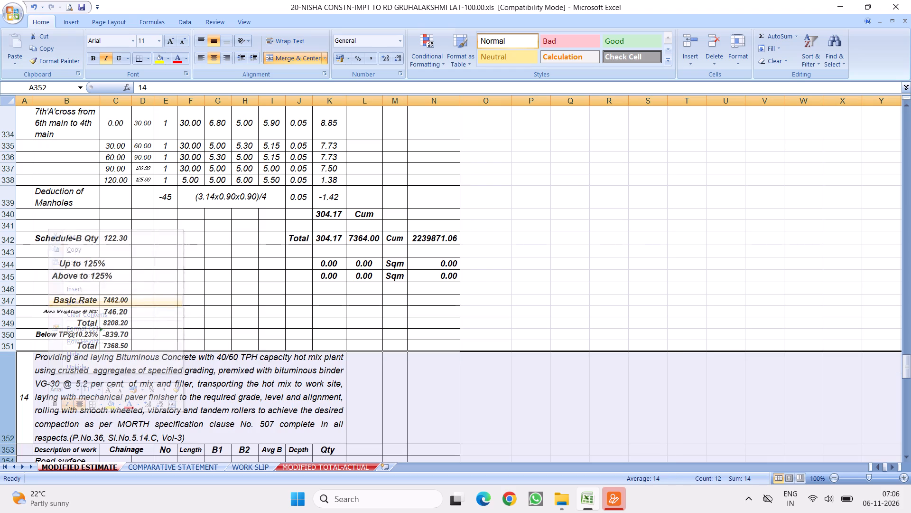
# Link item 13's Up to 125% quantity, K344, to cell J30 in COMPARATIVE STATEMENT.
pyautogui.click(328, 263)
pyautogui.press('=')
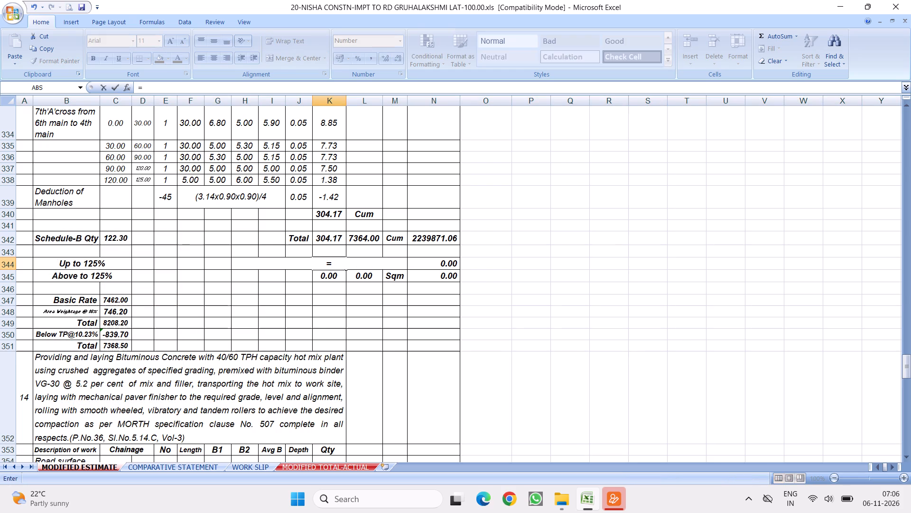
pyautogui.click(152, 466)
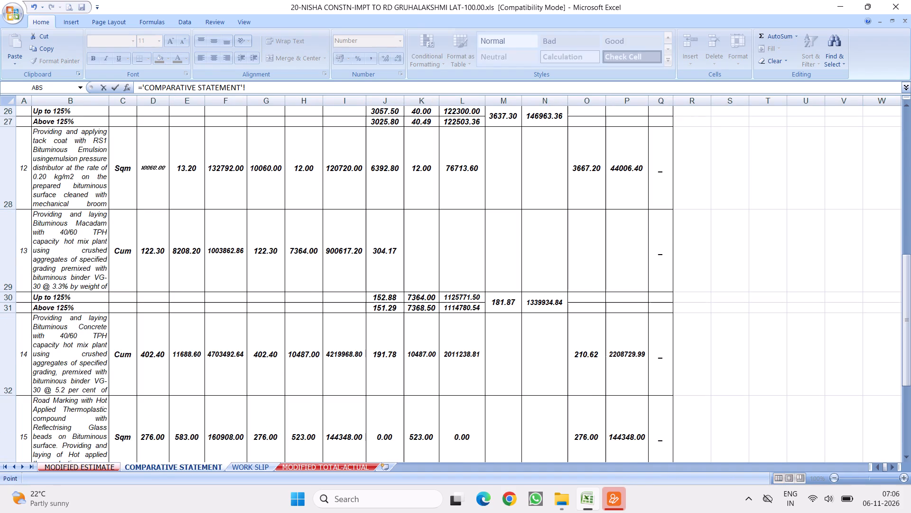
pyautogui.click(378, 297)
pyautogui.press('Return')
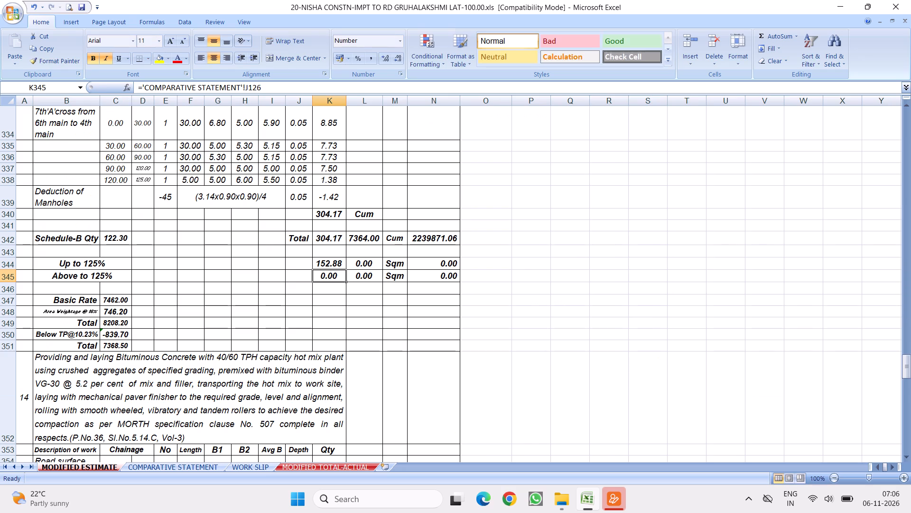
# Fill item 13's COMPARATIVE STATEMENT link from K344 down to the Above 125% quantity K345 and across to the rates in L344:L345.
pyautogui.click(320, 265)
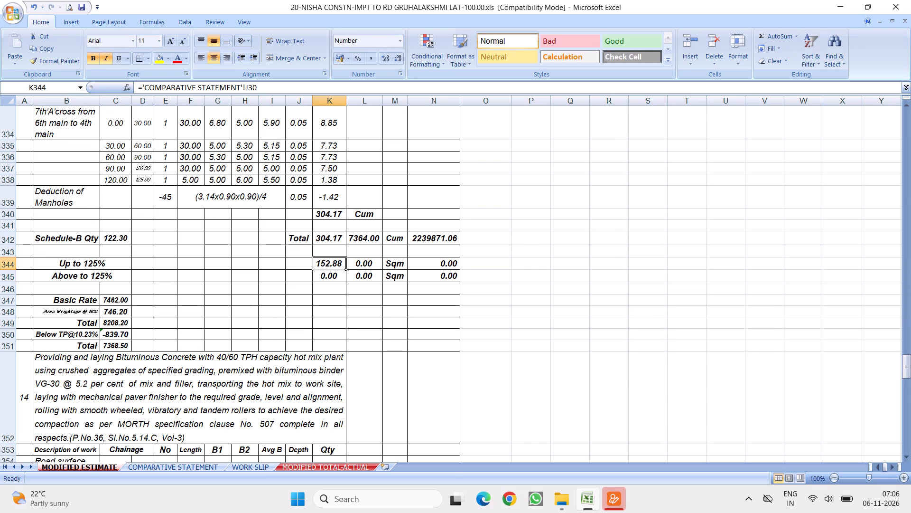
pyautogui.moveTo(345, 269); pyautogui.dragTo(342, 281)
pyautogui.click(332, 265)
pyautogui.moveTo(346, 270); pyautogui.dragTo(366, 266)
pyautogui.click(334, 276)
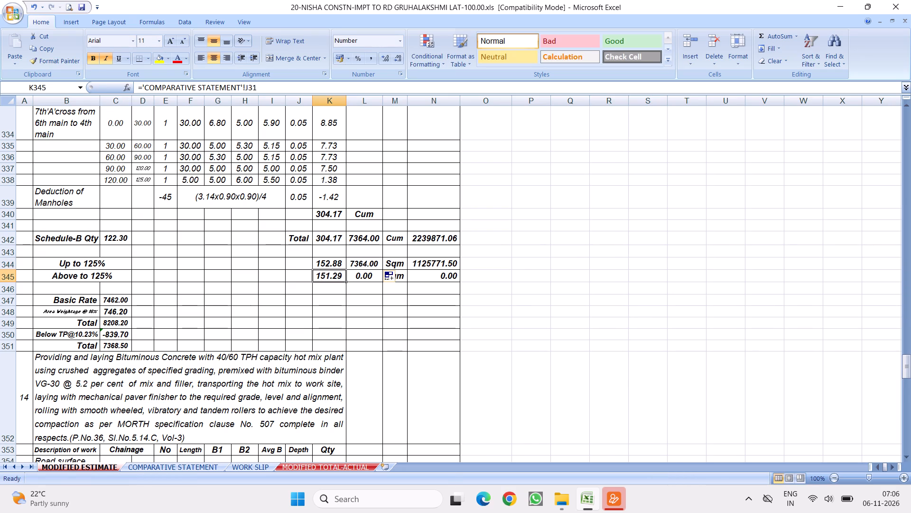
pyautogui.moveTo(346, 282); pyautogui.dragTo(379, 276)
# Fill the Cum unit from item 13's Total row, M342, down through the split rows to M345.
pyautogui.click(394, 237)
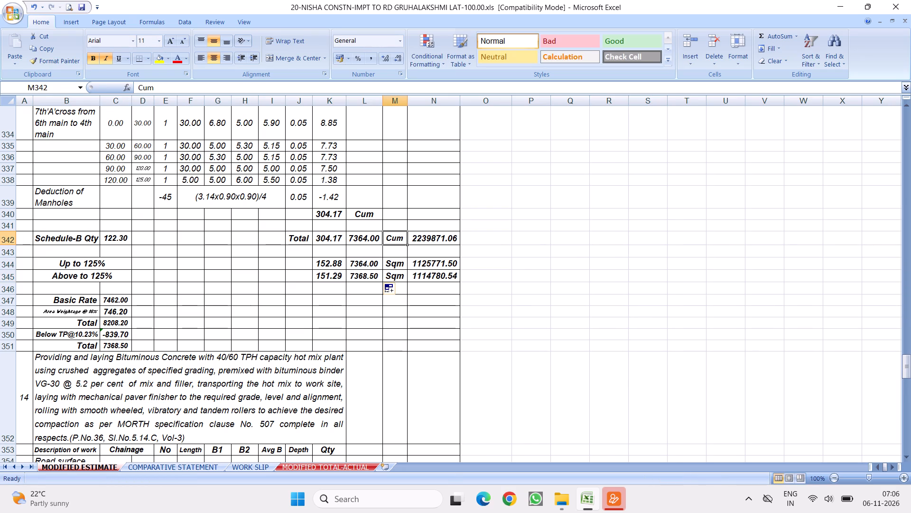
pyautogui.moveTo(406, 246); pyautogui.dragTo(399, 279)
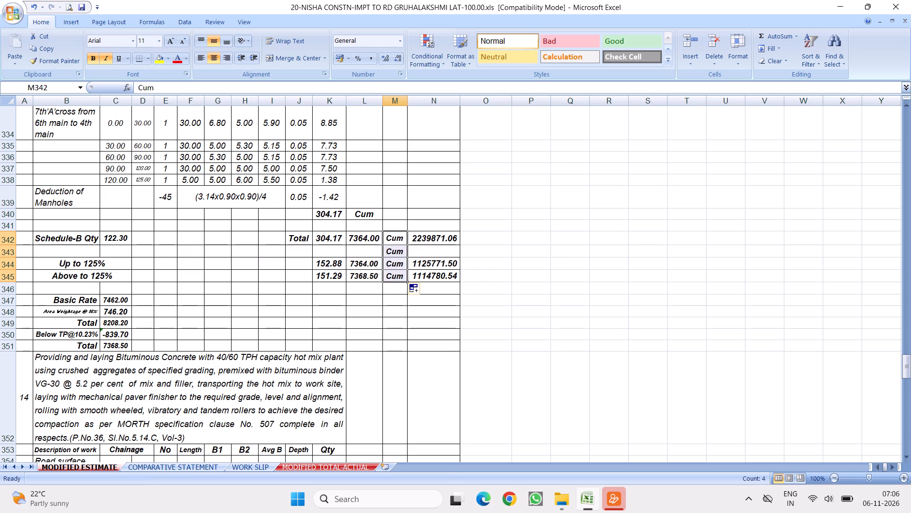
# Clear the rate, unit and amount cells L342:N343 in item 13's Total row and the spacer row beneath it.
pyautogui.moveTo(365, 238); pyautogui.dragTo(429, 252)
pyautogui.press('Delete')
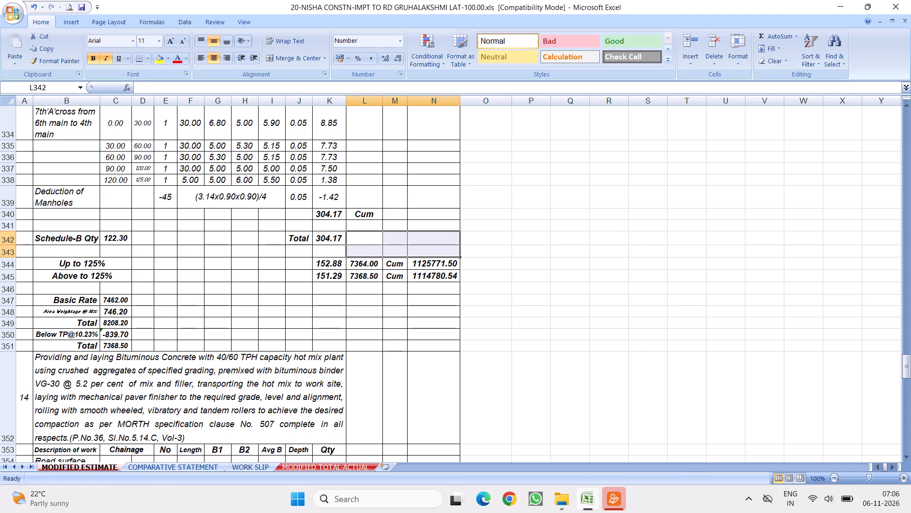
# Check item 14's quantity link in COMPARATIVE STATEMENT and the totals and abstract below it for any over-125% split.
pyautogui.scroll(-4, 229, 278)
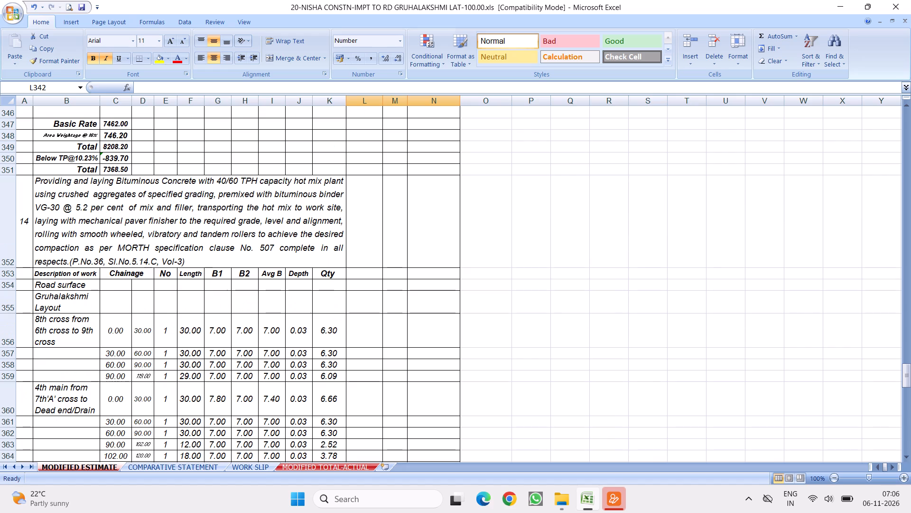
pyautogui.click(195, 234)
pyautogui.click(183, 466)
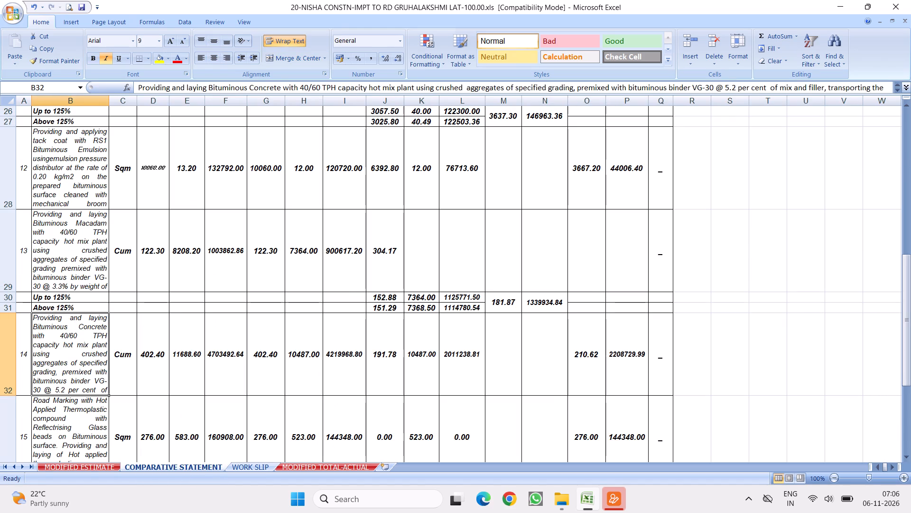
pyautogui.click(384, 355)
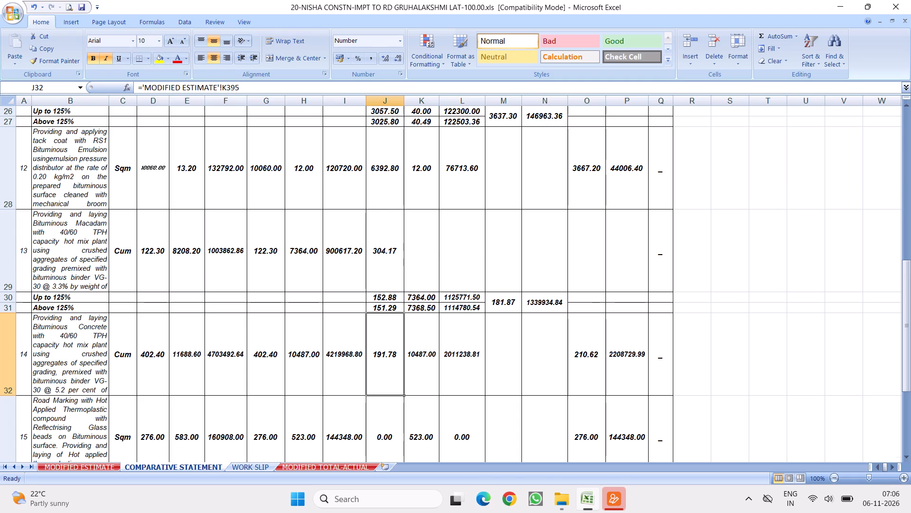
pyautogui.scroll(-3, 383, 310)
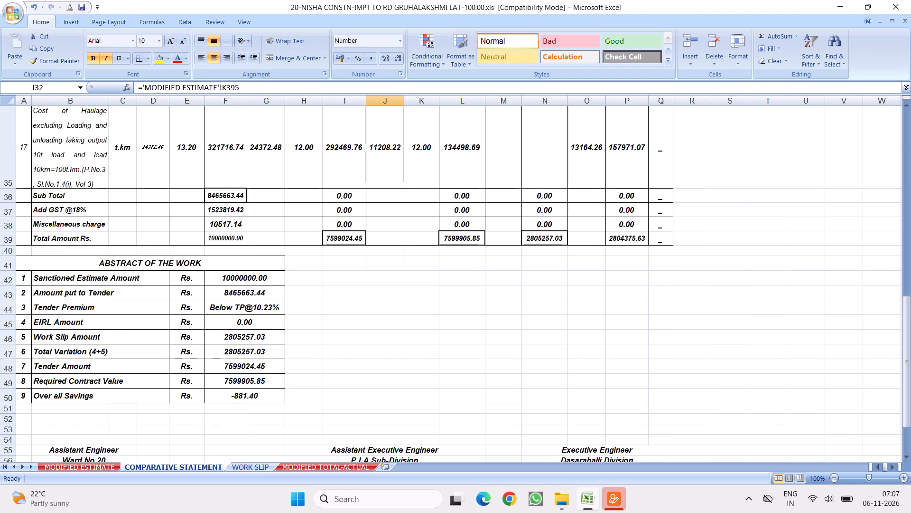
pyautogui.scroll(1, 404, 256)
# Delete item 14's rate breakdown rows 398:400, Basic Rate through Total, in MODIFIED ESTIMATE.
pyautogui.click(103, 465)
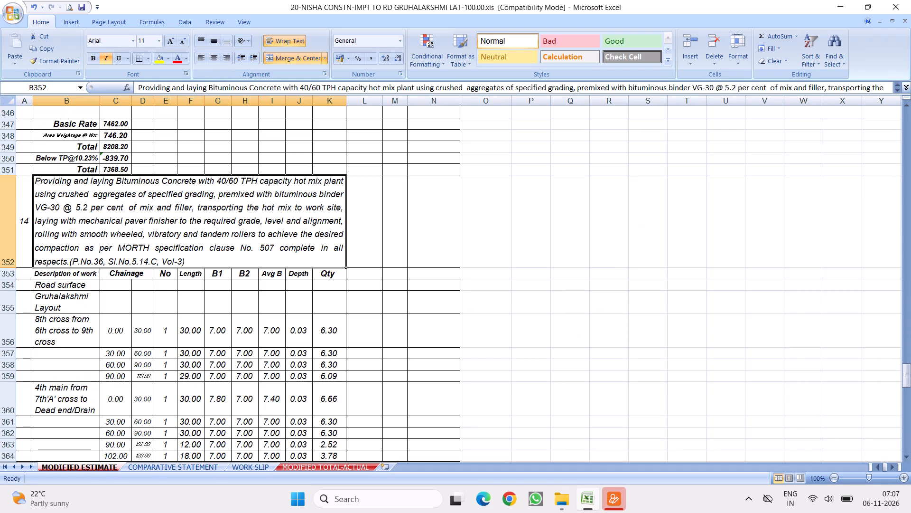
pyautogui.scroll(-10, 359, 242)
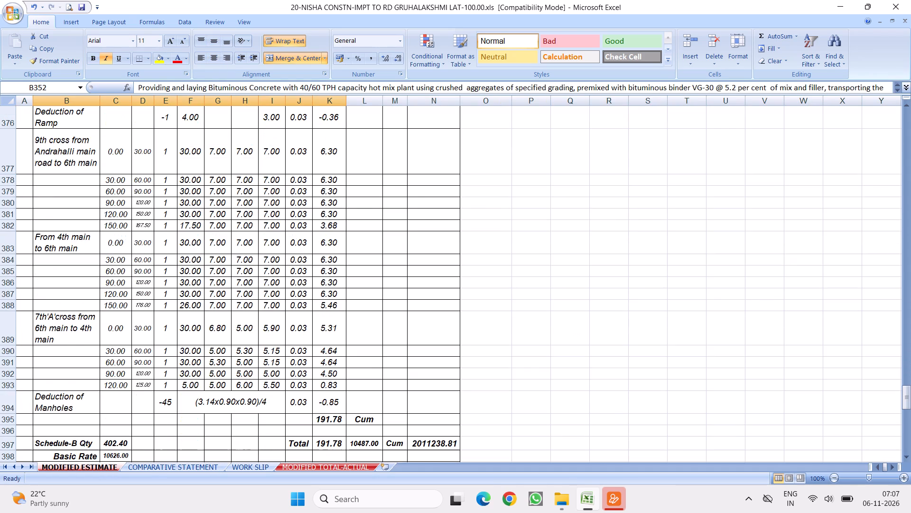
pyautogui.scroll(-6, 361, 233)
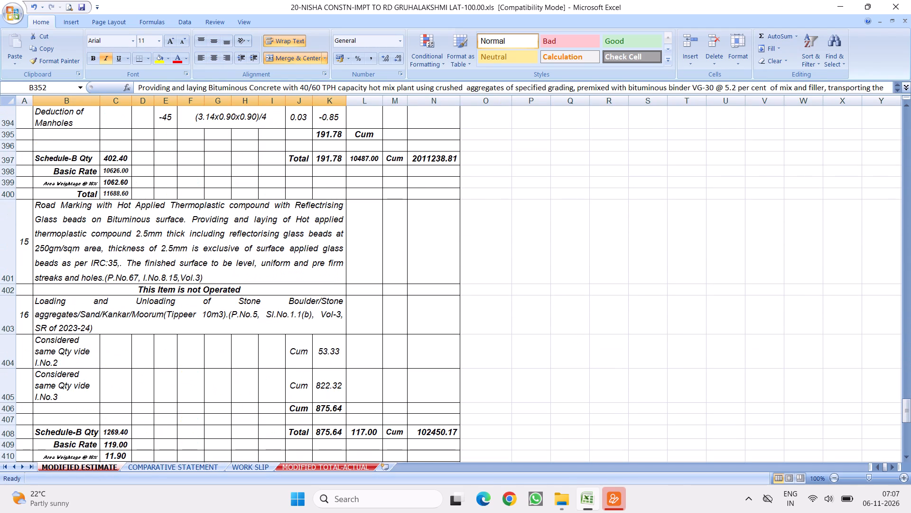
pyautogui.click(369, 158)
pyautogui.moveTo(12, 172); pyautogui.dragTo(13, 191)
pyautogui.rightClick(82, 182)
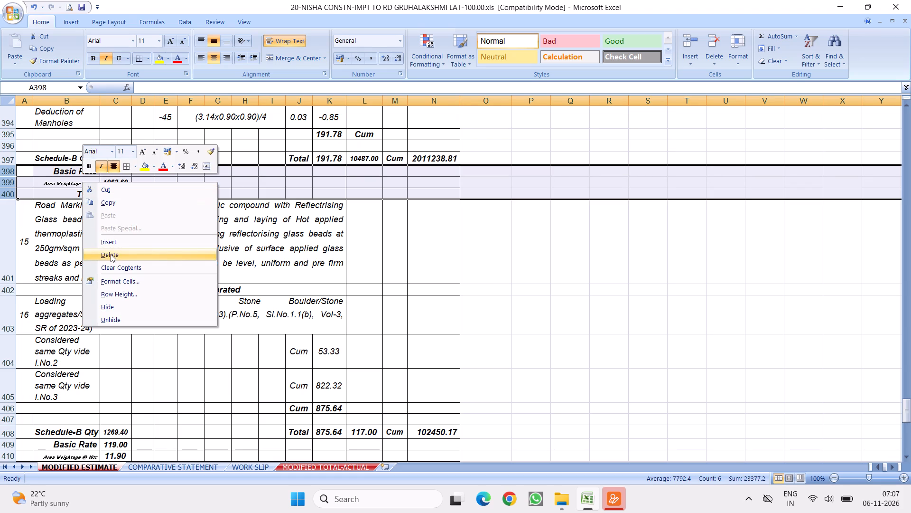
pyautogui.click(111, 254)
# Delete item 16's rate breakdown rows 406:408, Basic Rate through Total, below its Schedule-B Qty row.
pyautogui.scroll(-3, 239, 275)
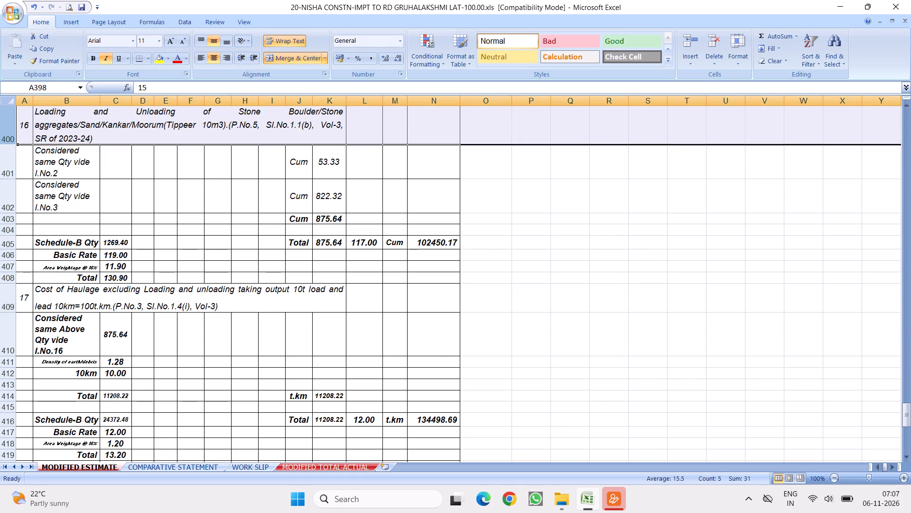
pyautogui.moveTo(4, 146); pyautogui.dragTo(4, 174)
pyautogui.rightClick(69, 160)
pyautogui.click(97, 231)
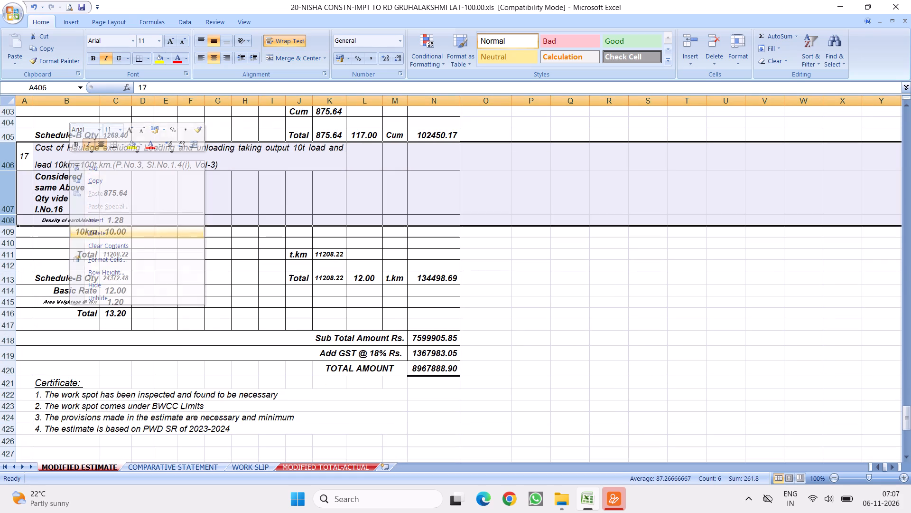
pyautogui.click(178, 195)
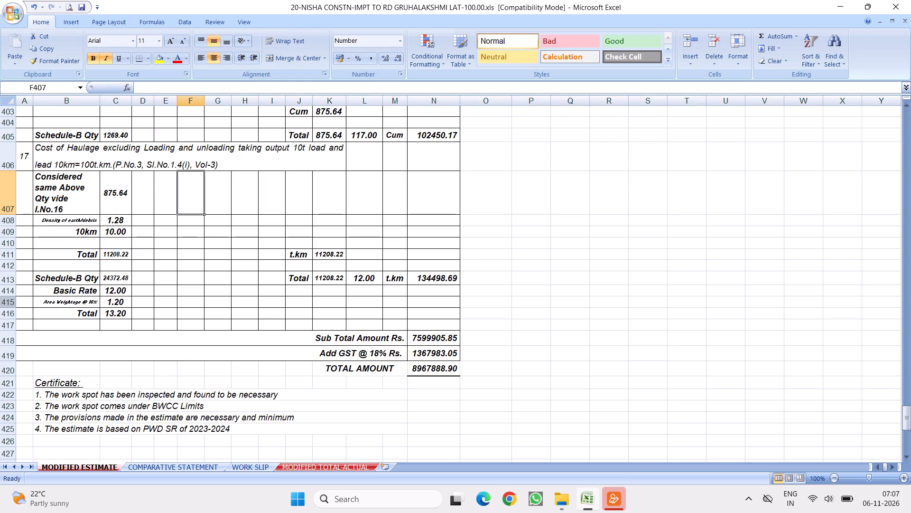
# Delete item 17's rate breakdown rows 414:416, Basic Rate through Total, below its Schedule-B Qty row.
pyautogui.moveTo(10, 292); pyautogui.dragTo(9, 310)
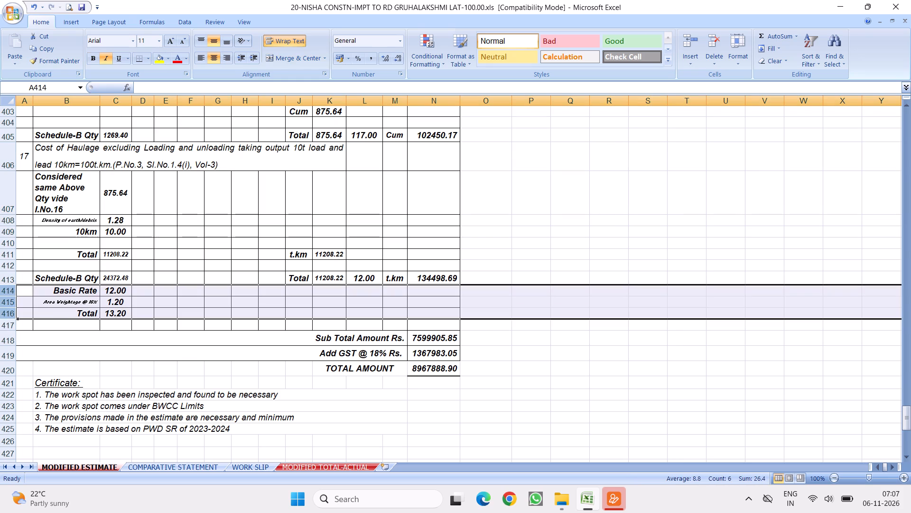
pyautogui.rightClick(67, 302)
pyautogui.click(96, 375)
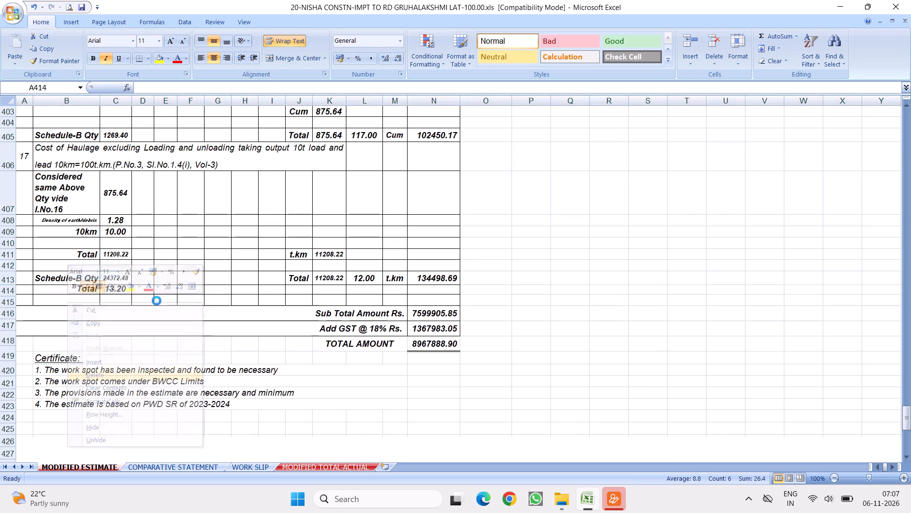
# Review the abstract of the work in COMPARATIVE STATEMENT against the Sub Total Amount formula in MODIFIED ESTIMATE.
pyautogui.scroll(-3, 184, 260)
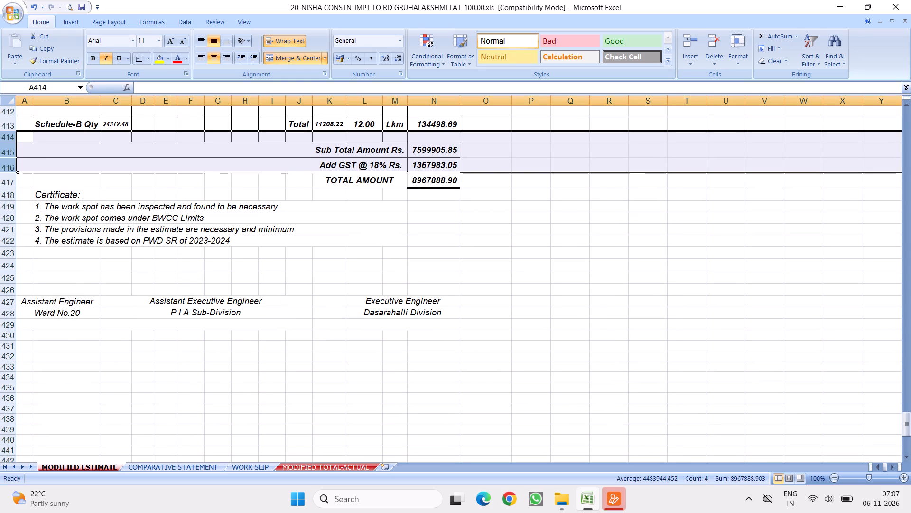
pyautogui.click(318, 267)
pyautogui.click(161, 464)
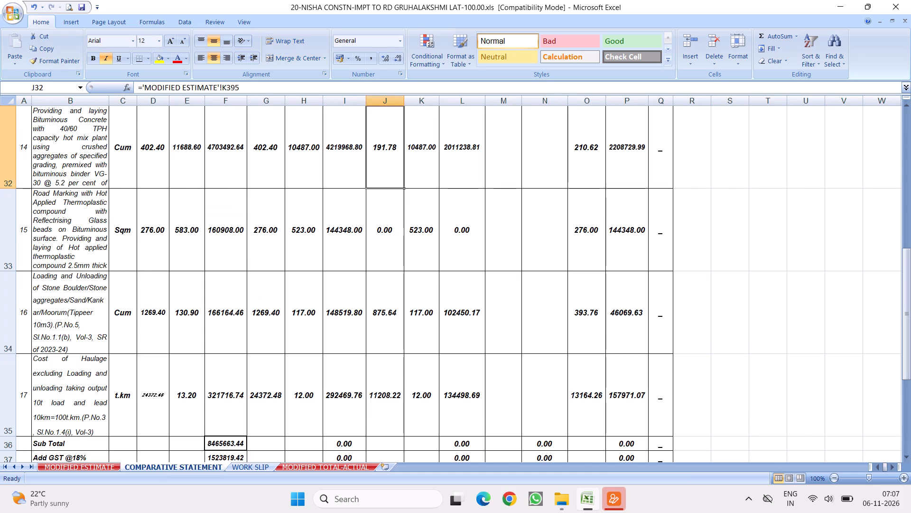
pyautogui.scroll(-2, 576, 354)
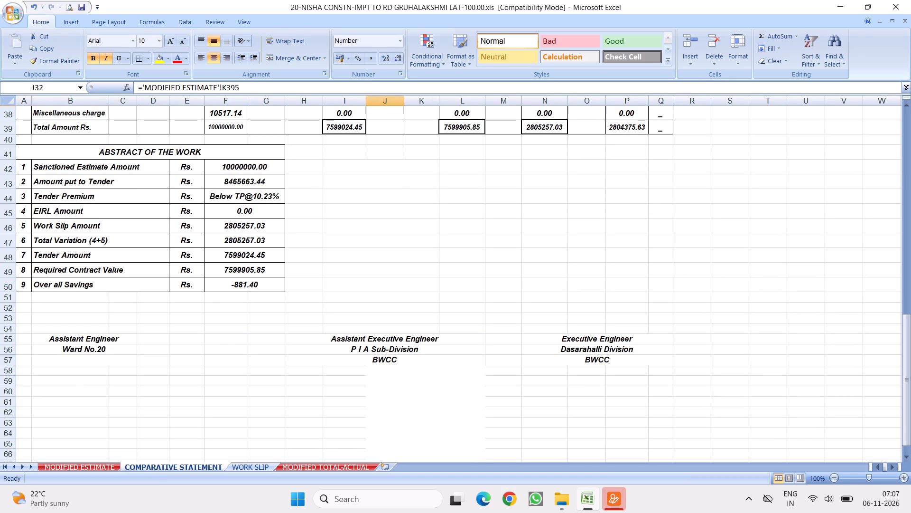
pyautogui.click(65, 468)
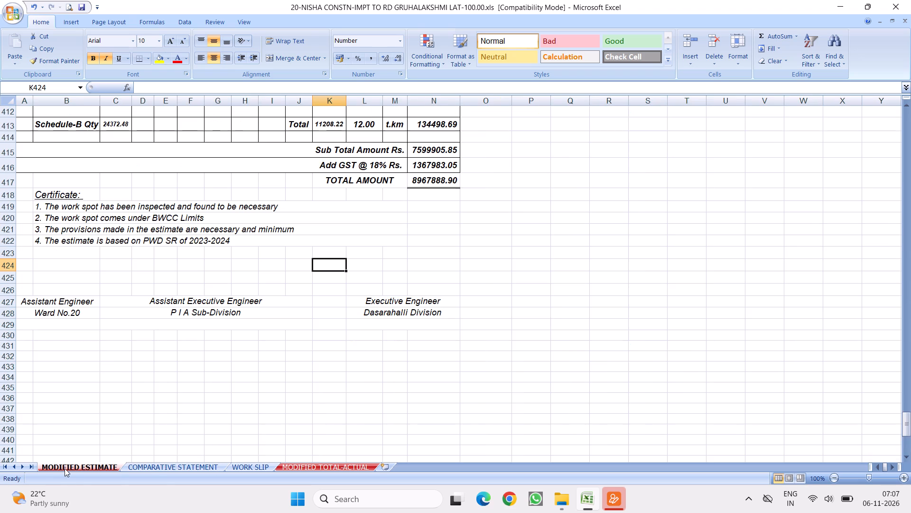
pyautogui.click(427, 150)
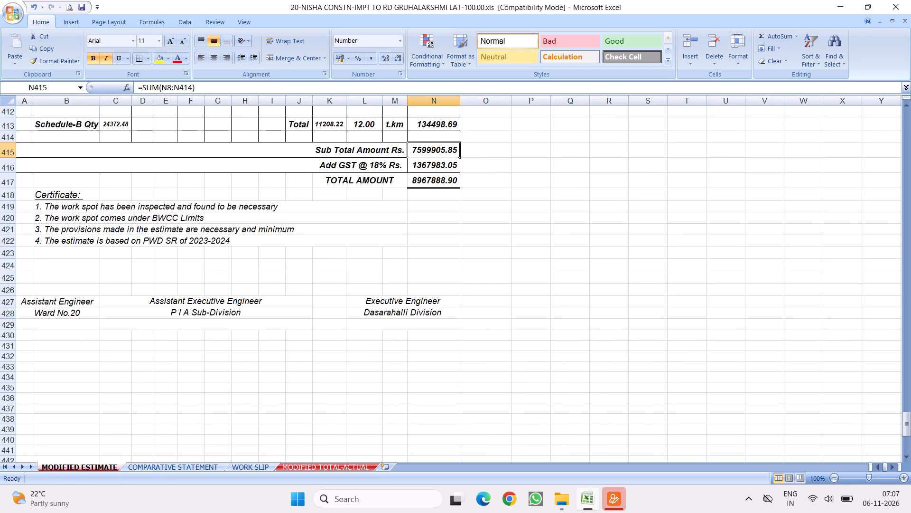
# Set the 8mm Dist.steel bar count for 5th'A'cross/3rd main junction, G129, to 14 and check the COMPARATIVE STATEMENT abstract.
pyautogui.scroll(5, 231, 245)
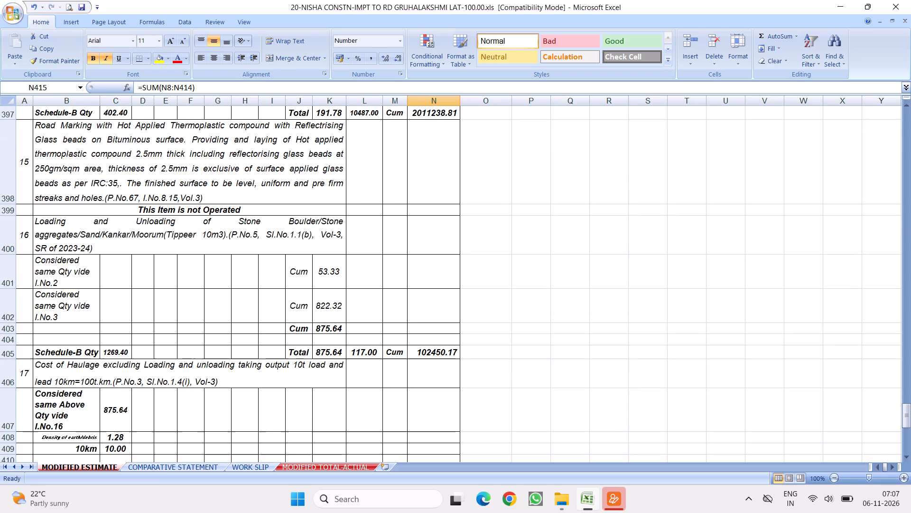
pyautogui.scroll(5, 226, 238)
pyautogui.scroll(7, 267, 255)
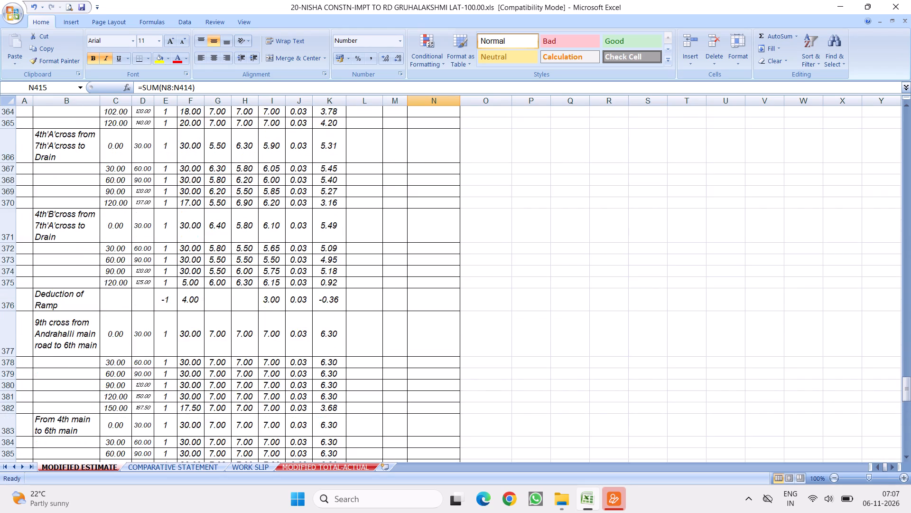
pyautogui.scroll(16, 266, 248)
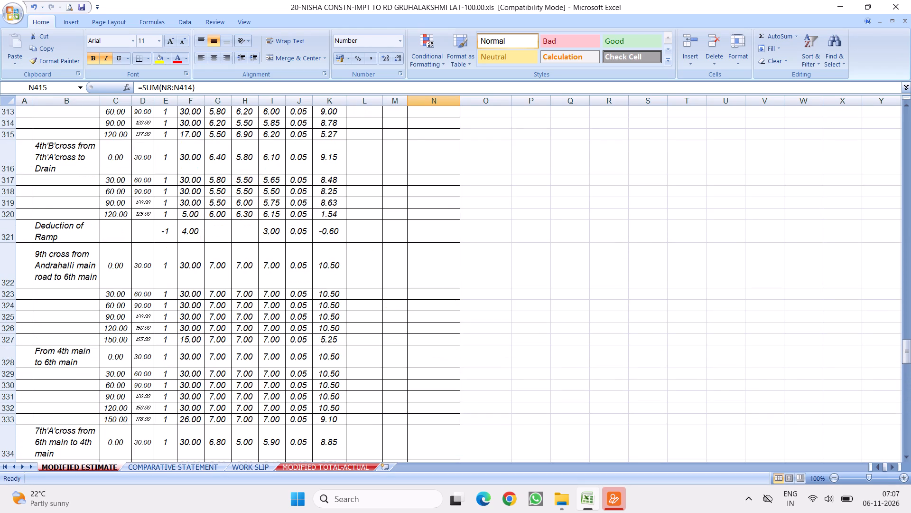
pyautogui.scroll(10, 266, 248)
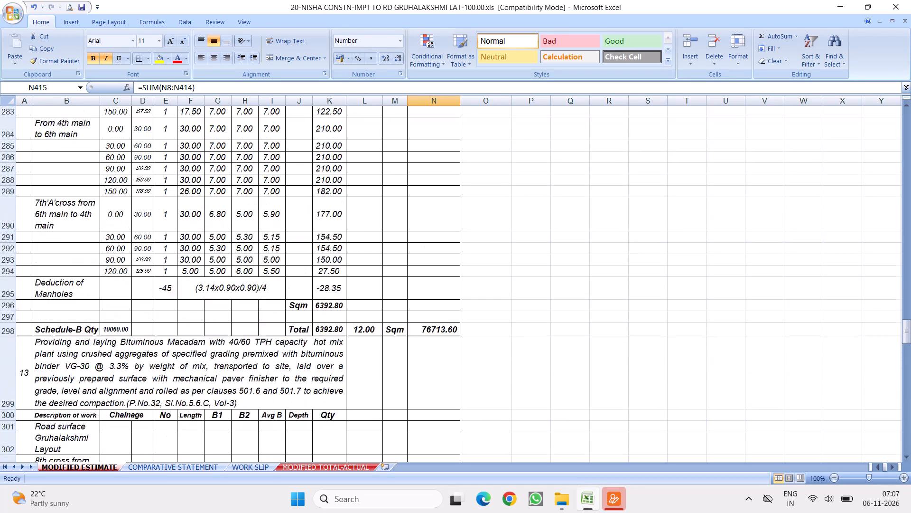
pyautogui.scroll(1, 266, 248)
pyautogui.scroll(15, 277, 190)
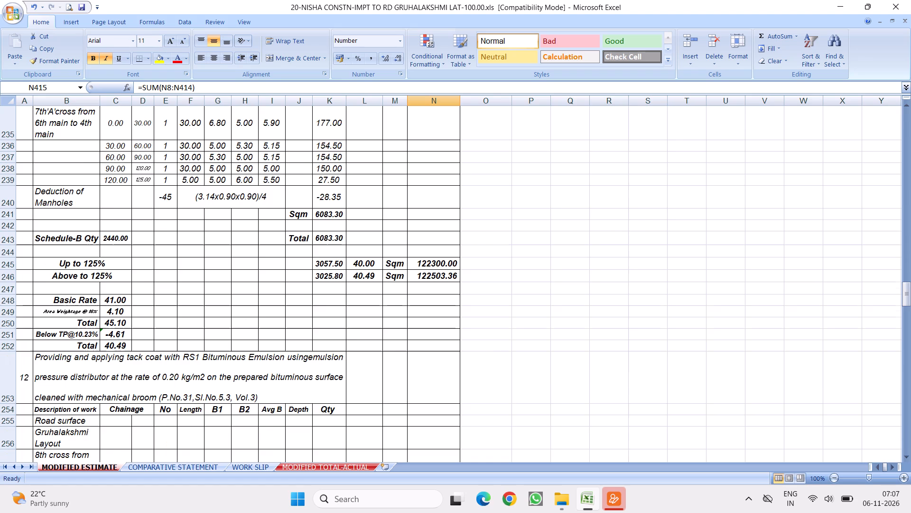
pyautogui.scroll(20, 282, 192)
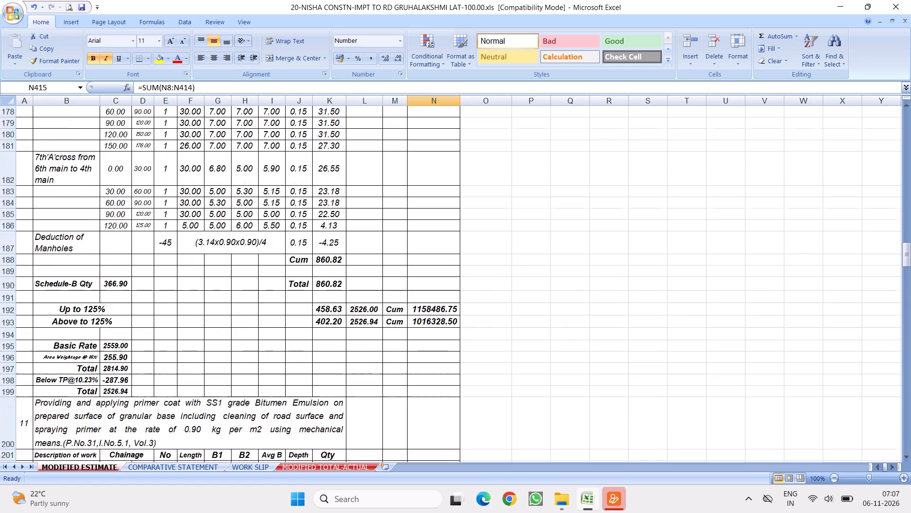
pyautogui.scroll(8, 282, 192)
pyautogui.scroll(7, 329, 150)
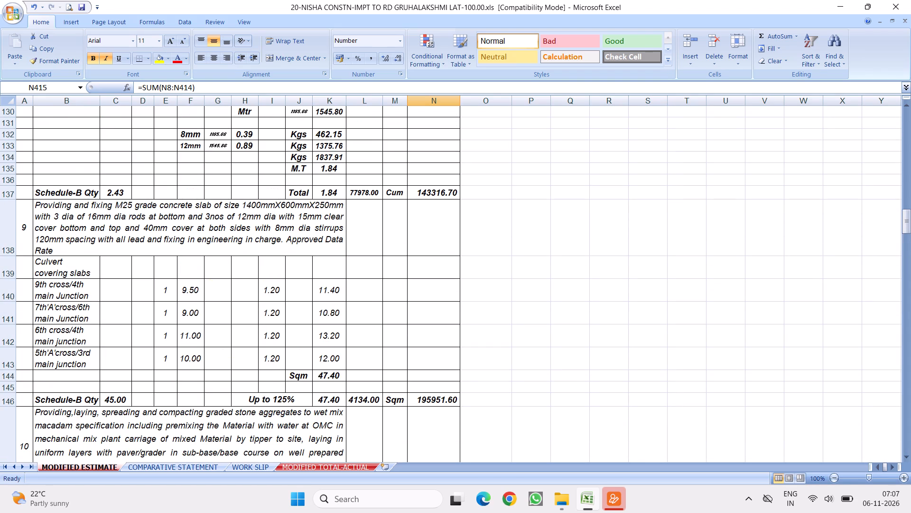
pyautogui.scroll(2, 254, 203)
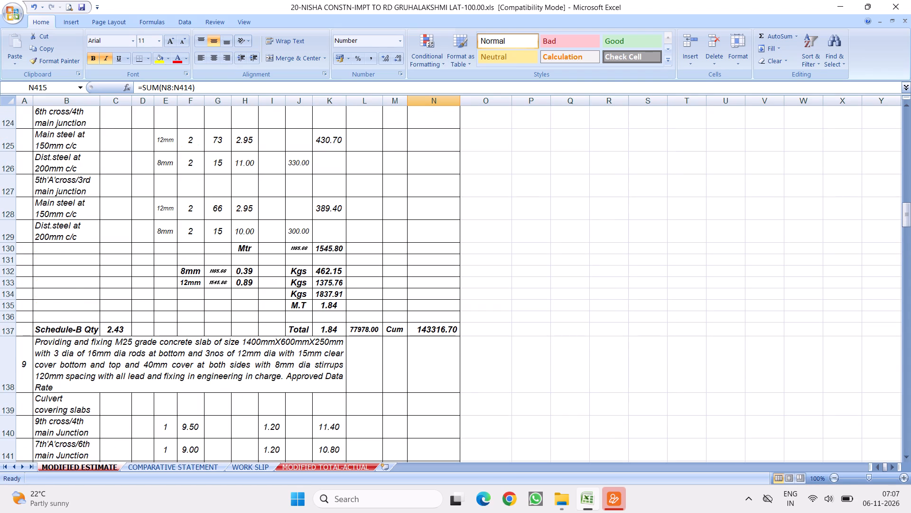
pyautogui.click(219, 299)
pyautogui.press('1')
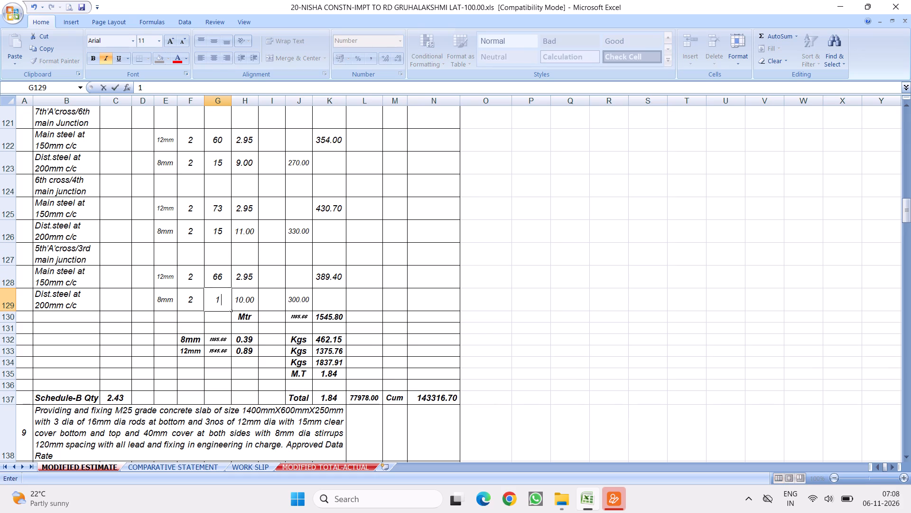
pyautogui.press('4')
pyautogui.click(407, 285)
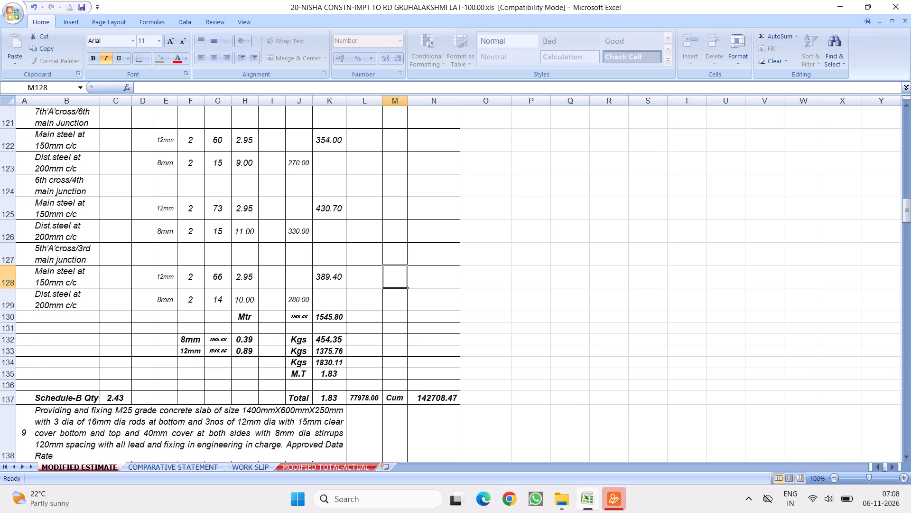
pyautogui.click(198, 466)
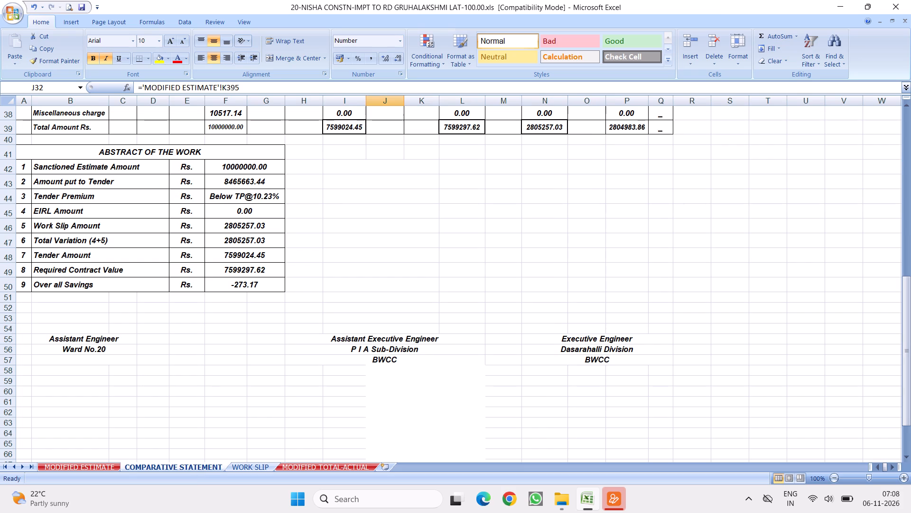
# Set the 8mm Dist.steel bar count for 6th cross/4th main junction, G126, to 14 and recheck the COMPARATIVE STATEMENT abstract.
pyautogui.click(84, 463)
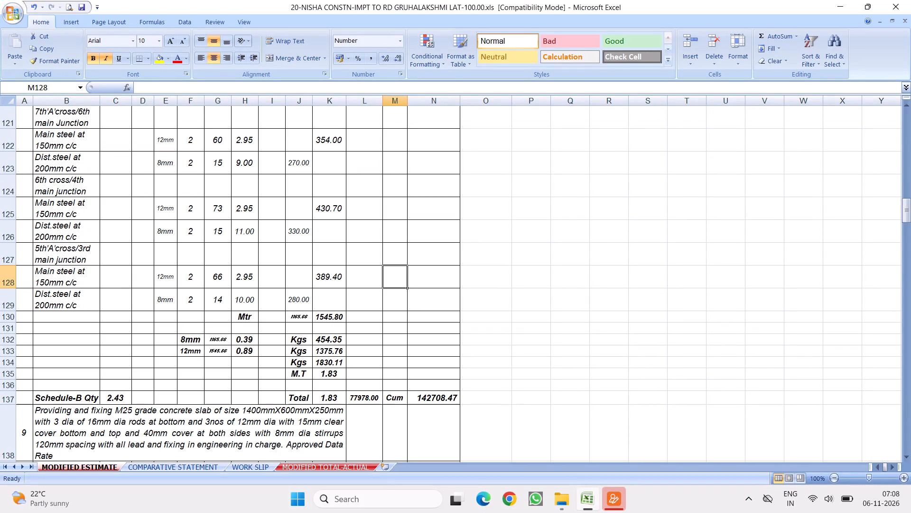
pyautogui.click(218, 228)
pyautogui.press('1')
pyautogui.press('4')
pyautogui.click(374, 267)
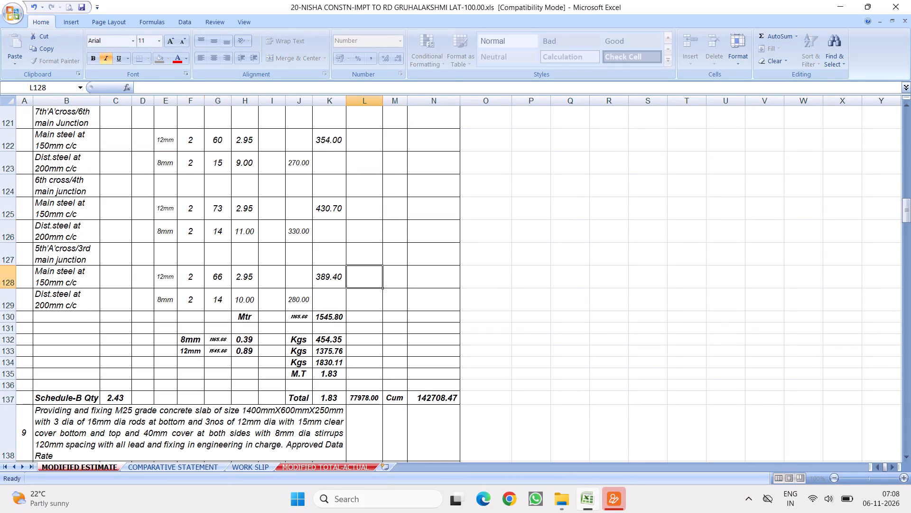
pyautogui.click(197, 467)
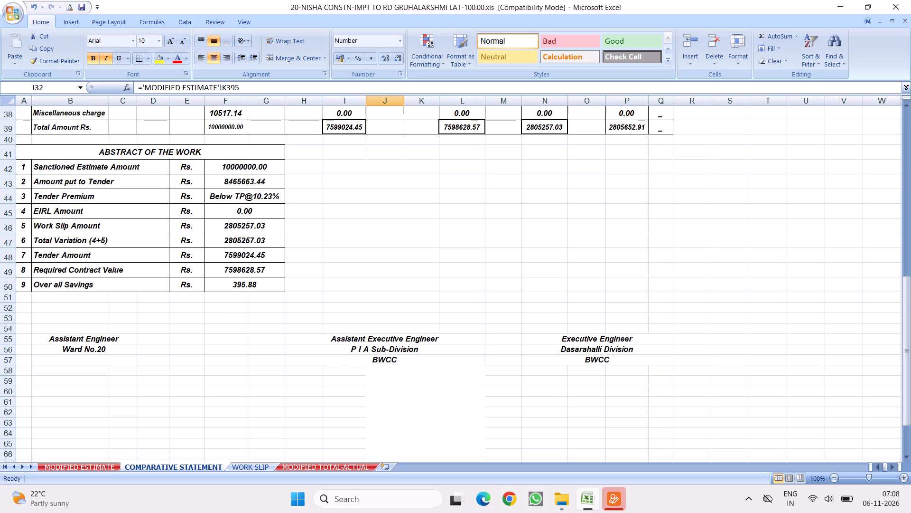
# Set the 8mm Dist.steel bar count for 7th'A'cross/6th main Junction, G123, to 14 in MODIFIED ESTIMATE.
pyautogui.click(107, 466)
pyautogui.click(214, 164)
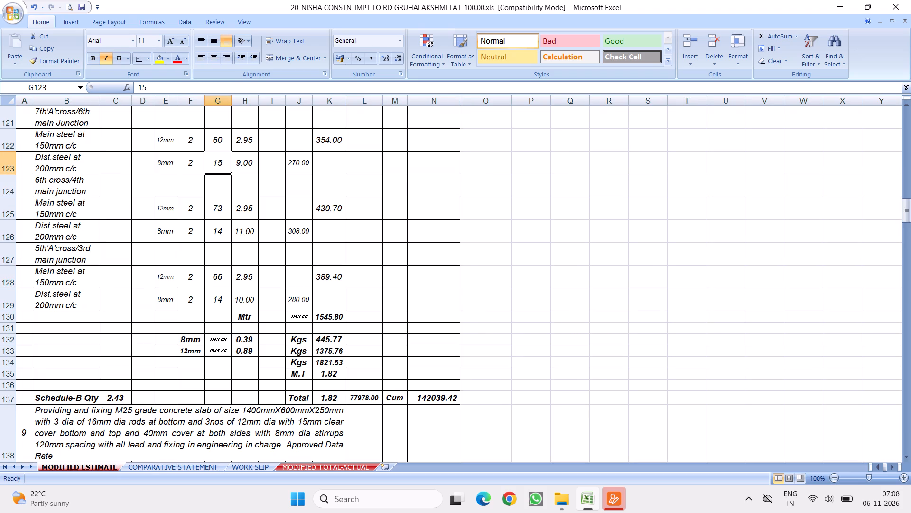
pyautogui.press('1')
pyautogui.press('4')
pyautogui.click(321, 207)
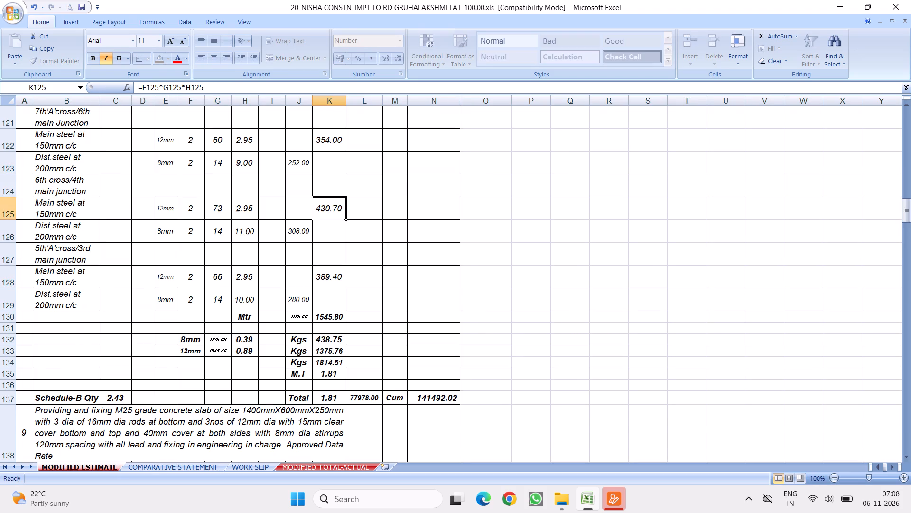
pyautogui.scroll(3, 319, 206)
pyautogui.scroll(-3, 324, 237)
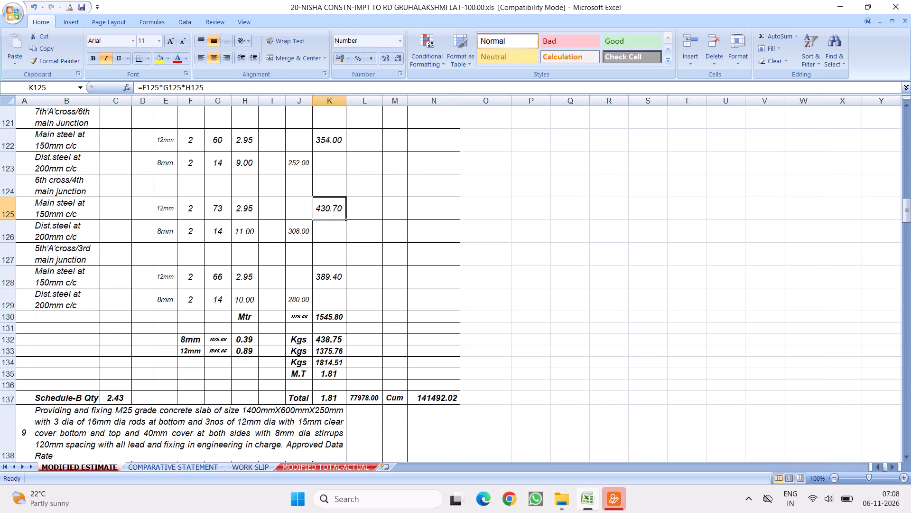
# Check the COMPARATIVE STATEMENT abstract, set the 8mm Dist.steel bar count for 9th cross/4th main Junction, G120, to 14, and recheck it.
pyautogui.click(173, 465)
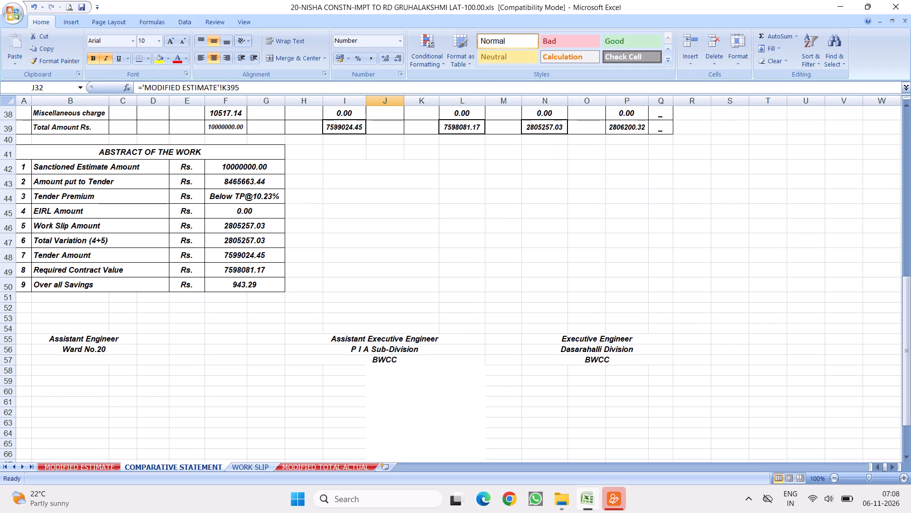
pyautogui.click(90, 465)
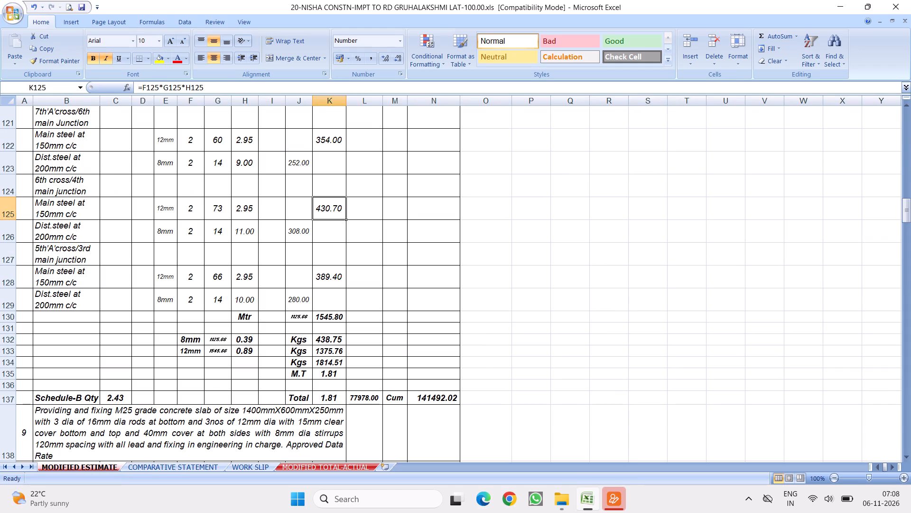
pyautogui.scroll(2, 250, 178)
pyautogui.click(214, 324)
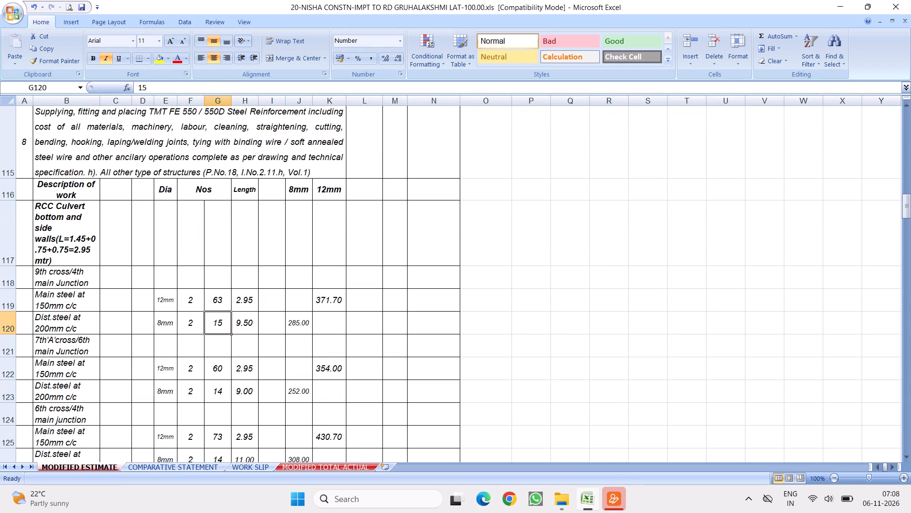
pyautogui.press('1')
pyautogui.press('4')
pyautogui.click(399, 307)
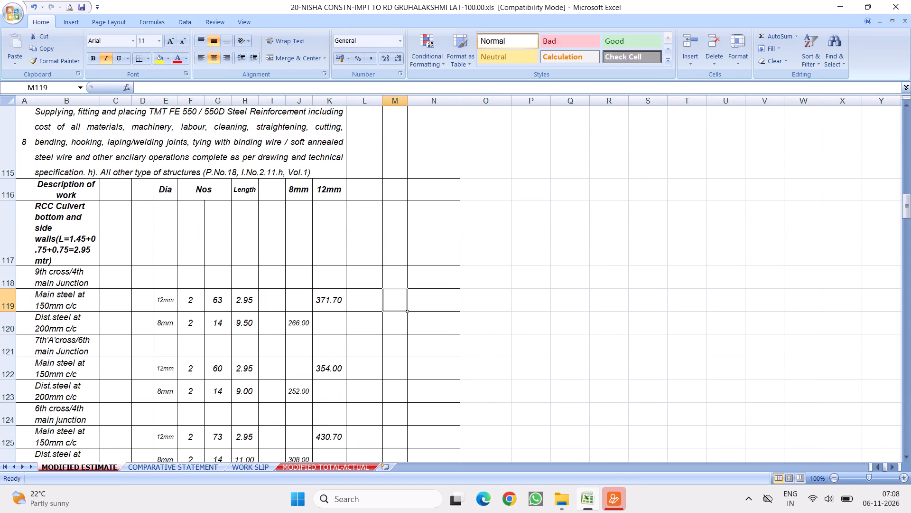
pyautogui.click(172, 469)
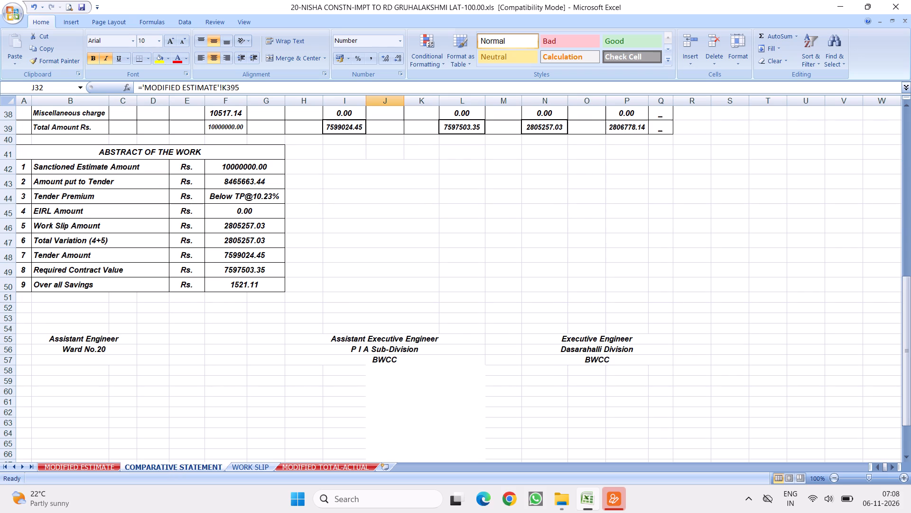
# Set the 8mm Dist.steel bar count for 7th'A'cross/6th main Junction, G123, to 15 and recheck the COMPARATIVE STATEMENT.
pyautogui.click(102, 467)
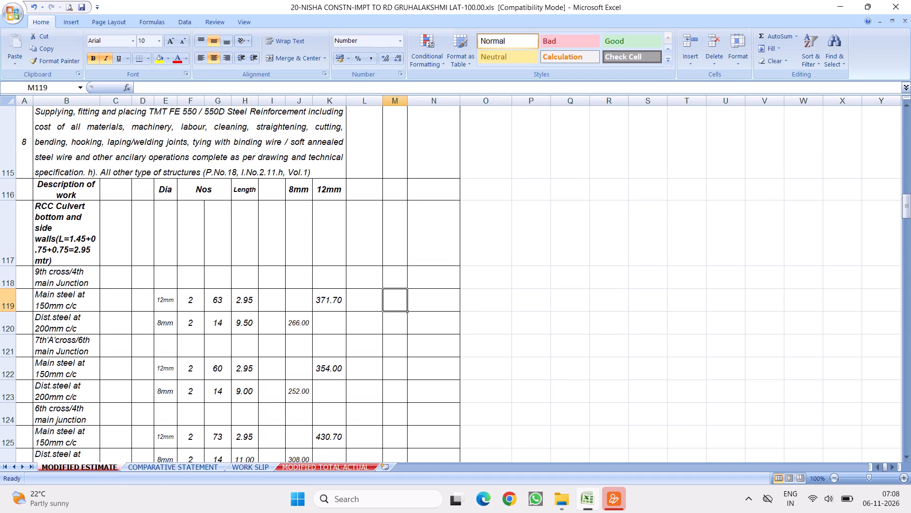
pyautogui.click(218, 392)
pyautogui.write('15')
pyautogui.press('Return')
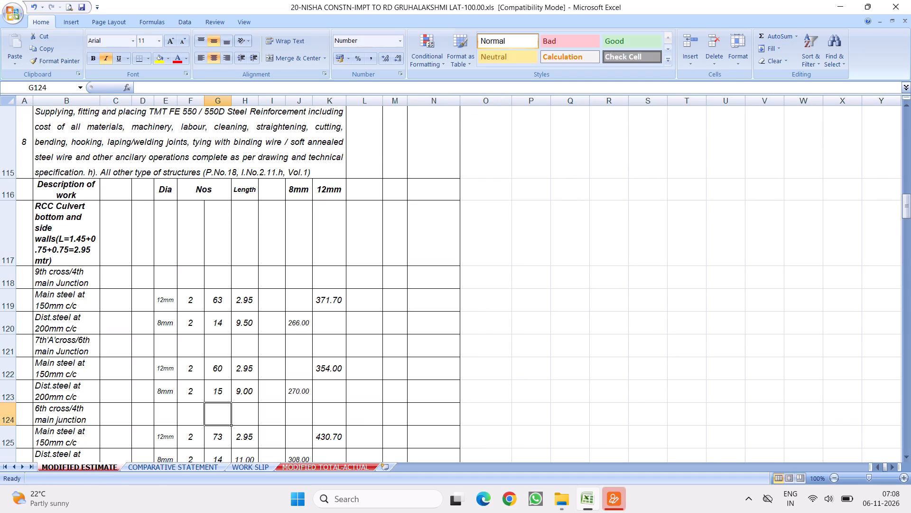
pyautogui.click(175, 466)
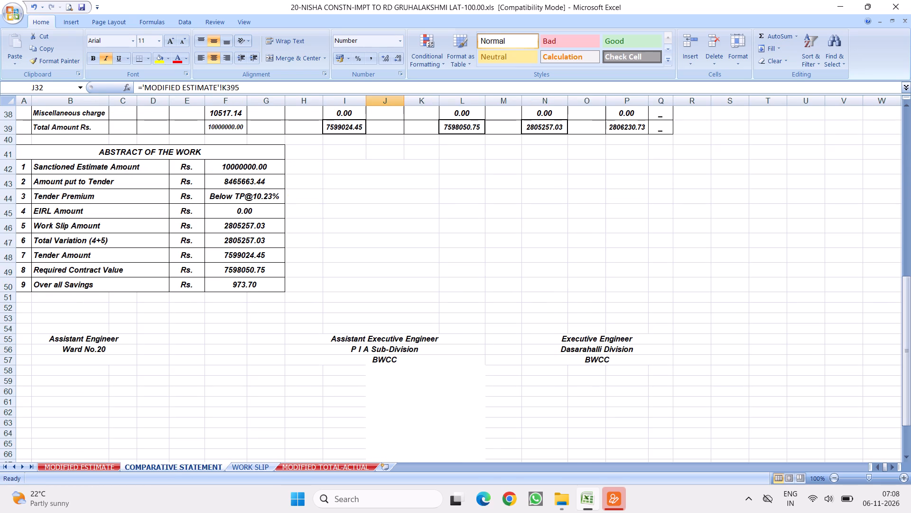
pyautogui.scroll(18, 331, 247)
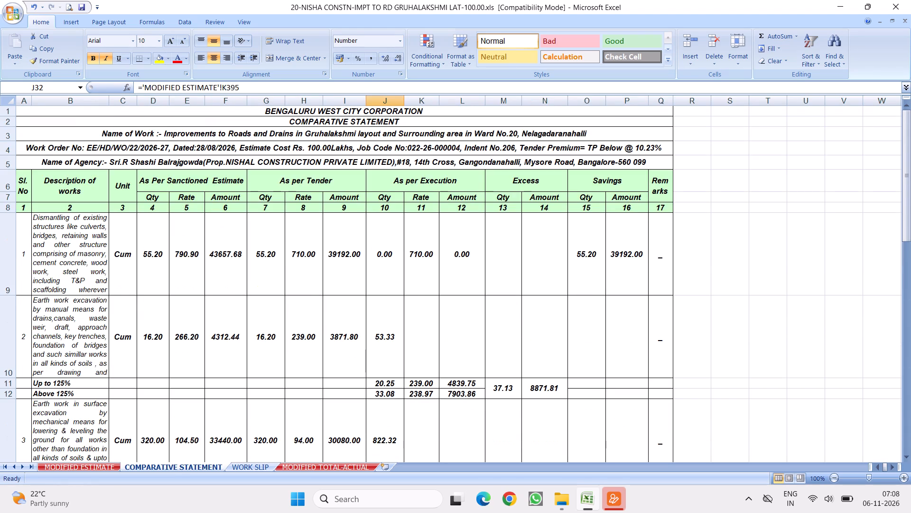
# Move the Cum unit label of item 3's quantity total from L69 to J69 in MODIFIED ESTIMATE.
pyautogui.click(93, 465)
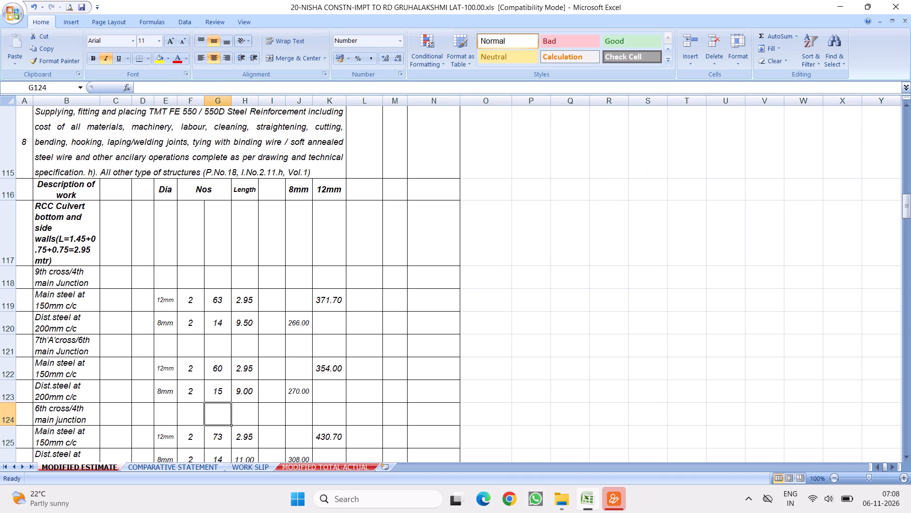
pyautogui.moveTo(910, 203); pyautogui.dragTo(910, 202)
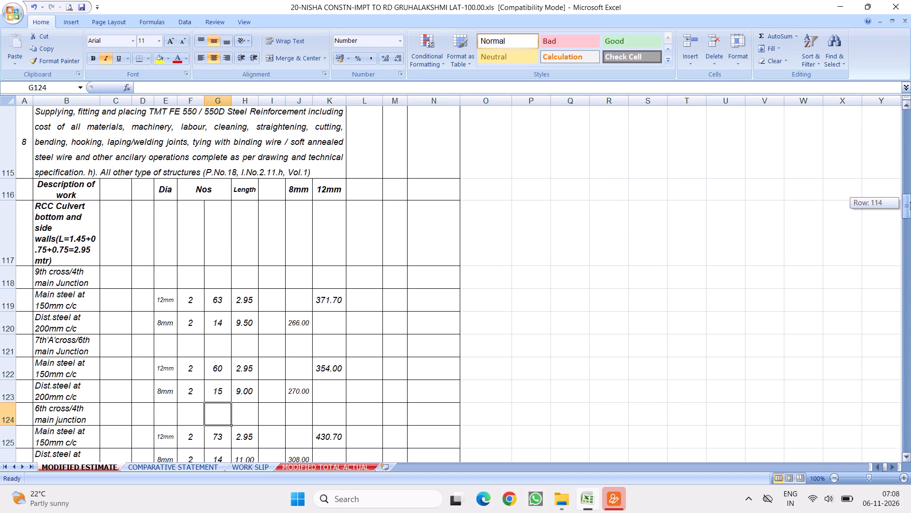
pyautogui.moveTo(910, 202); pyautogui.dragTo(910, 0)
pyautogui.scroll(-5, 321, 237)
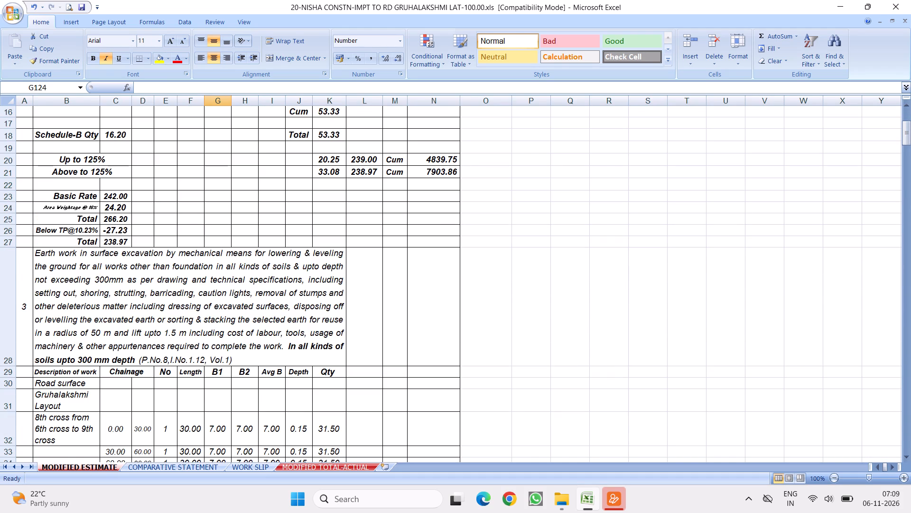
pyautogui.scroll(-15, 390, 280)
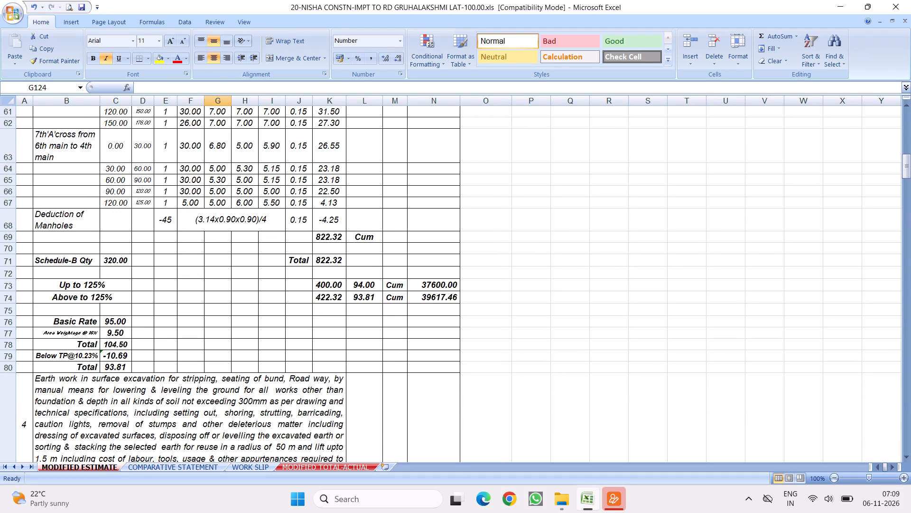
pyautogui.rightClick(356, 235)
pyautogui.click(382, 251)
pyautogui.rightClick(303, 235)
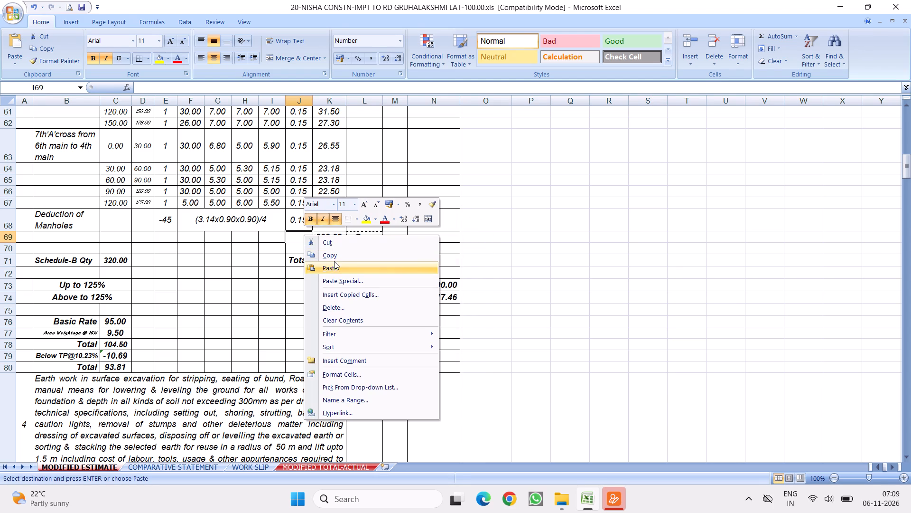
pyautogui.click(331, 268)
pyautogui.click(363, 238)
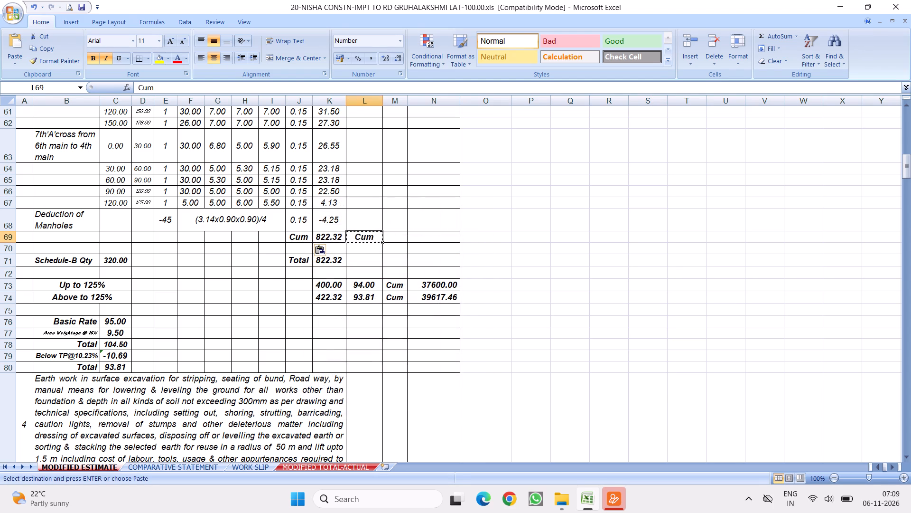
pyautogui.press('Delete')
# Review the quantities, unit labels and amounts of items 4 to 13 in MODIFIED ESTIMATE.
pyautogui.scroll(-4, 359, 259)
pyautogui.scroll(-6, 339, 303)
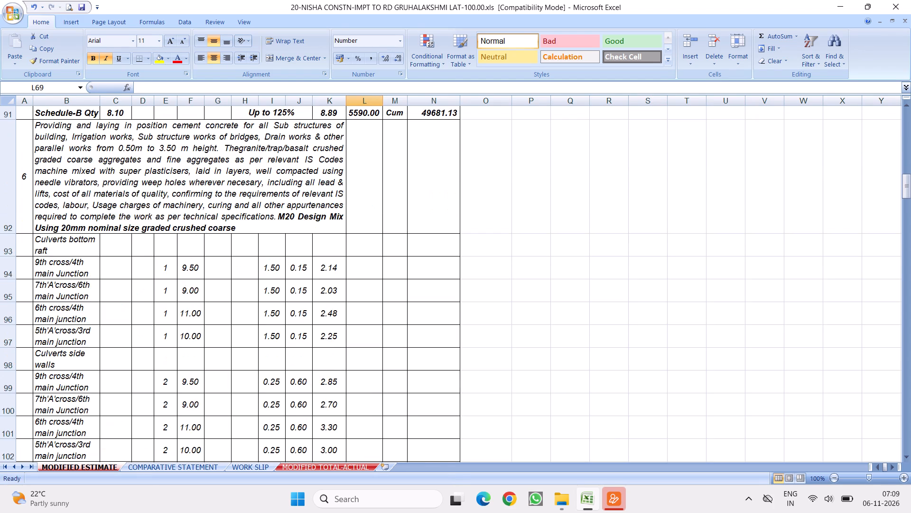
pyautogui.scroll(-4, 343, 301)
pyautogui.scroll(2, 361, 228)
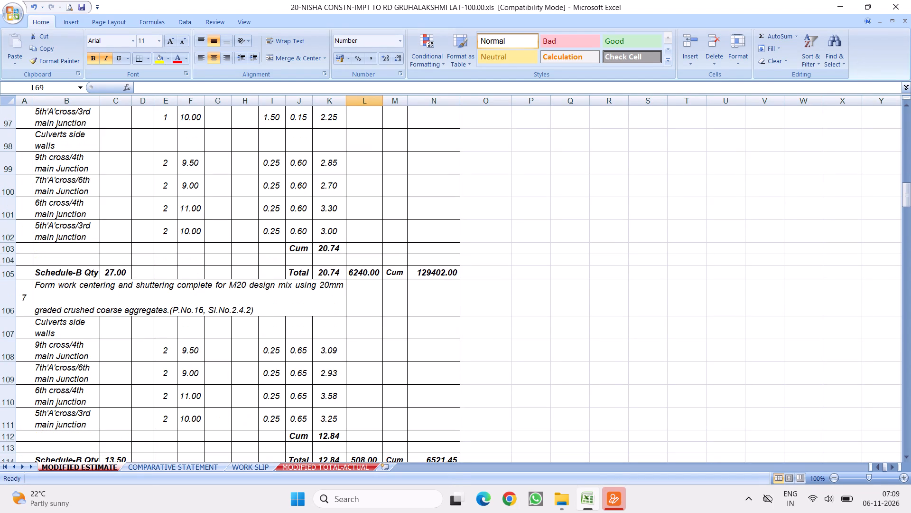
pyautogui.scroll(-7, 374, 293)
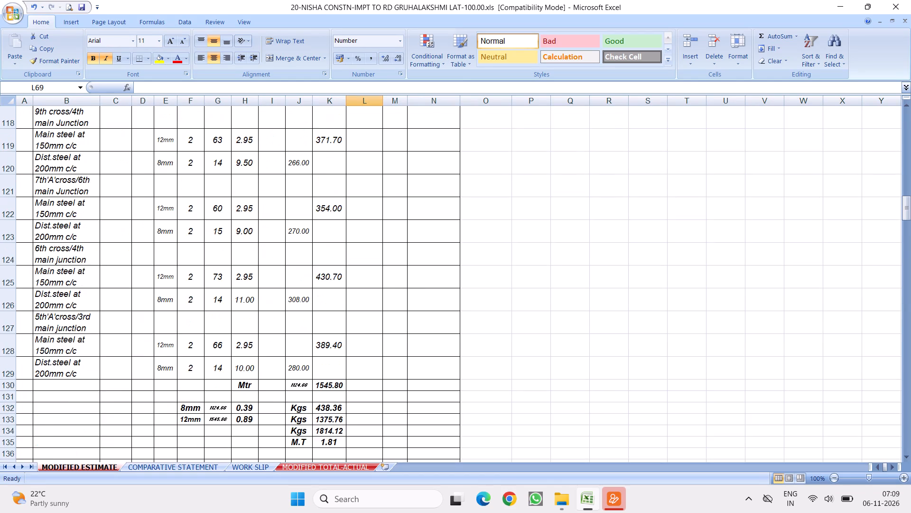
pyautogui.scroll(-4, 369, 273)
pyautogui.scroll(-2, 324, 271)
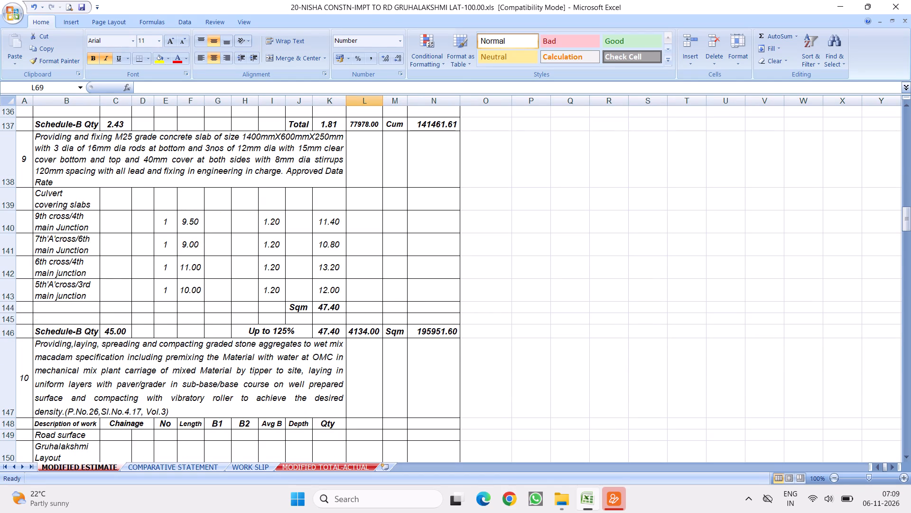
pyautogui.scroll(-5, 294, 295)
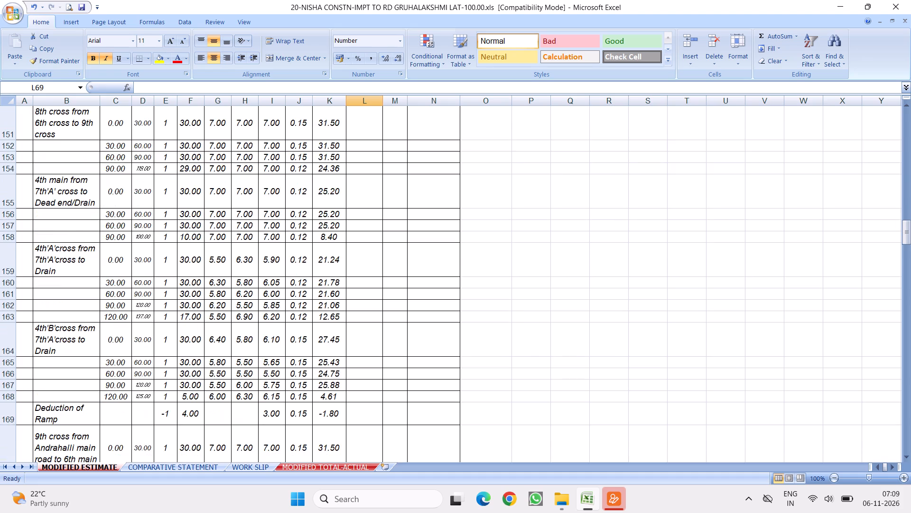
pyautogui.scroll(-10, 316, 251)
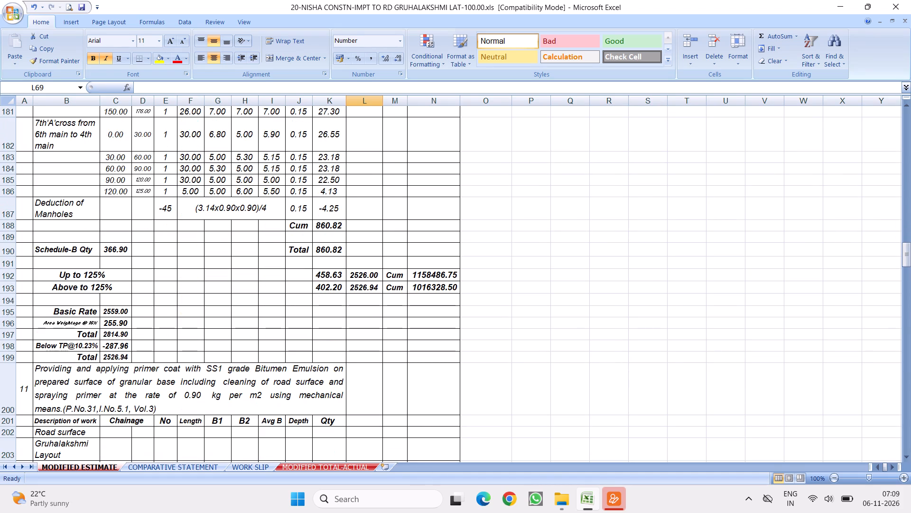
pyautogui.scroll(-3, 295, 269)
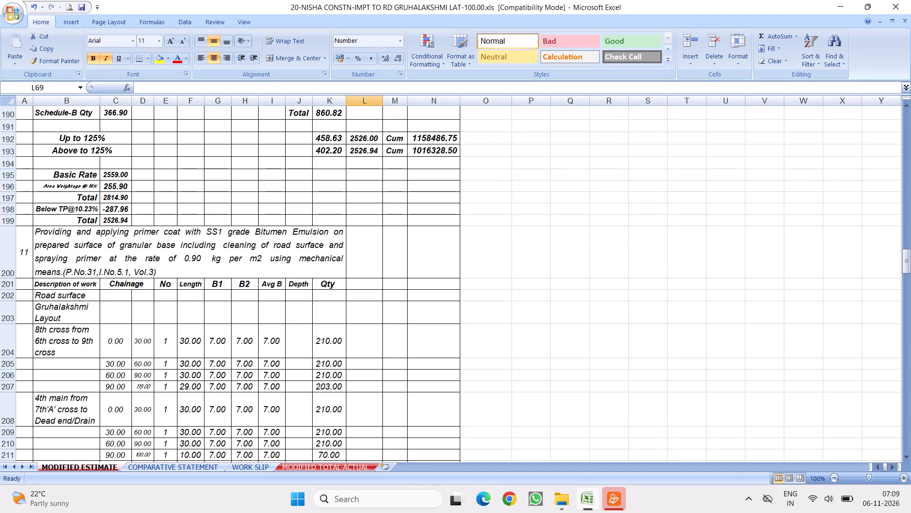
pyautogui.scroll(-12, 357, 237)
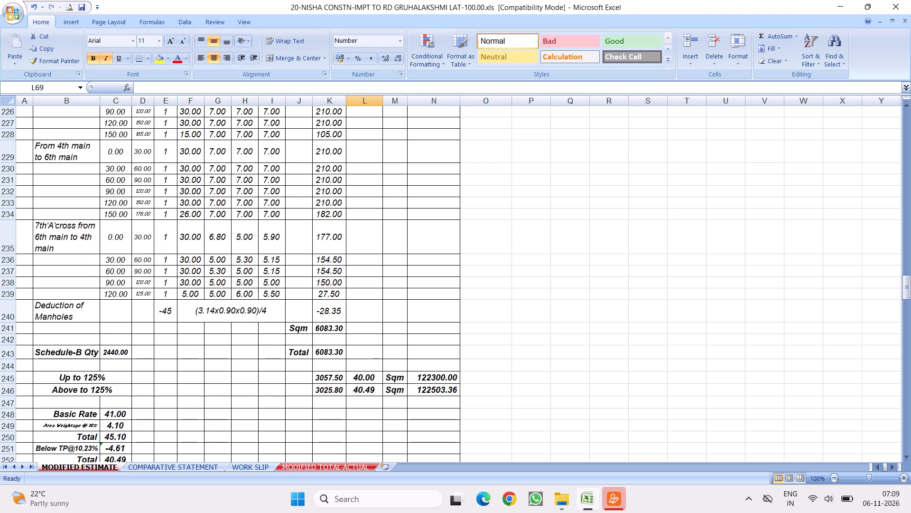
pyautogui.scroll(-6, 316, 277)
pyautogui.scroll(-4, 321, 238)
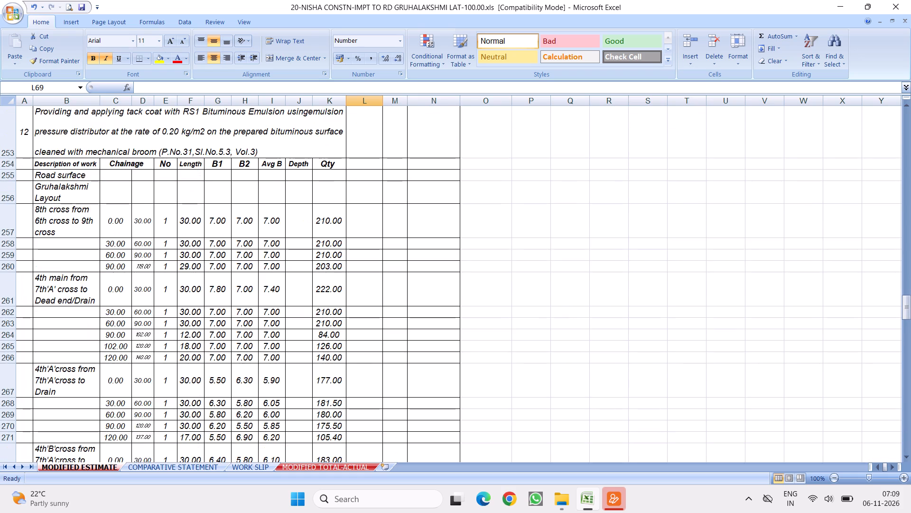
pyautogui.scroll(-15, 325, 242)
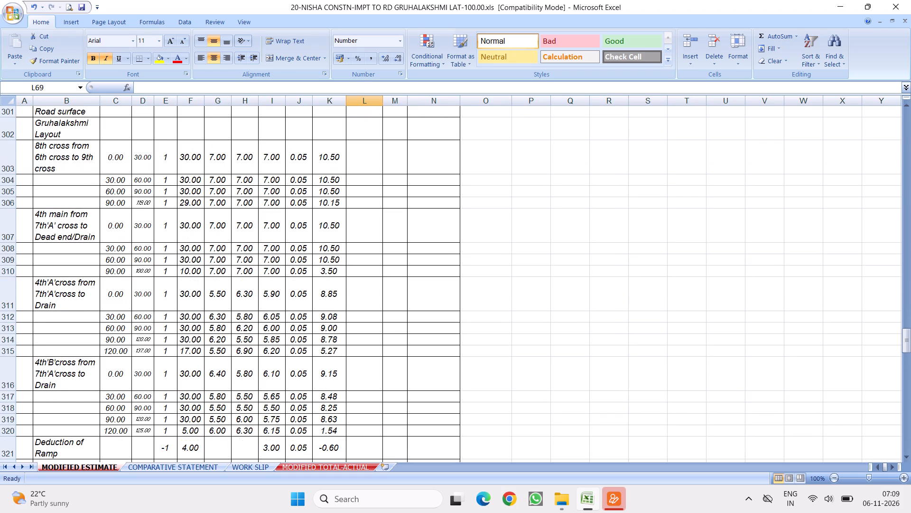
pyautogui.scroll(-12, 285, 228)
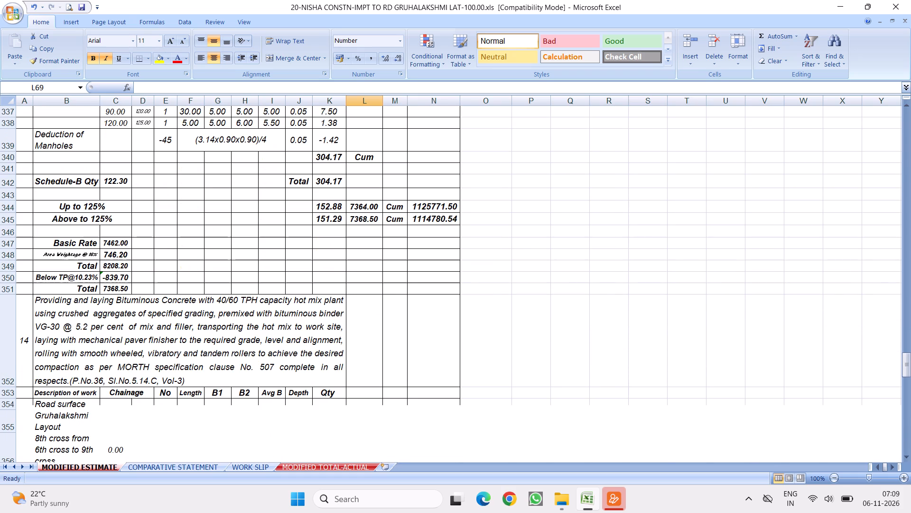
# Copy the Cum unit label of item 13's quantity total from L340 into J340.
pyautogui.rightClick(361, 157)
pyautogui.click(389, 174)
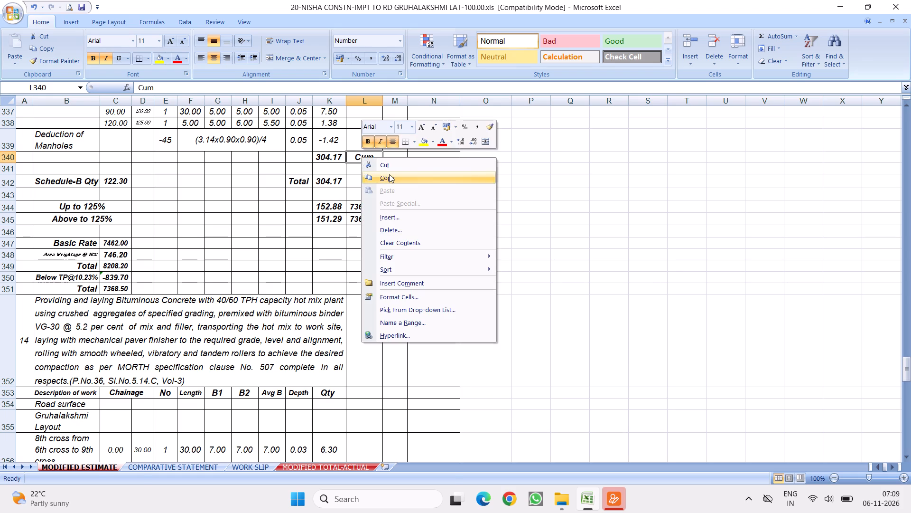
pyautogui.rightClick(292, 156)
pyautogui.click(317, 190)
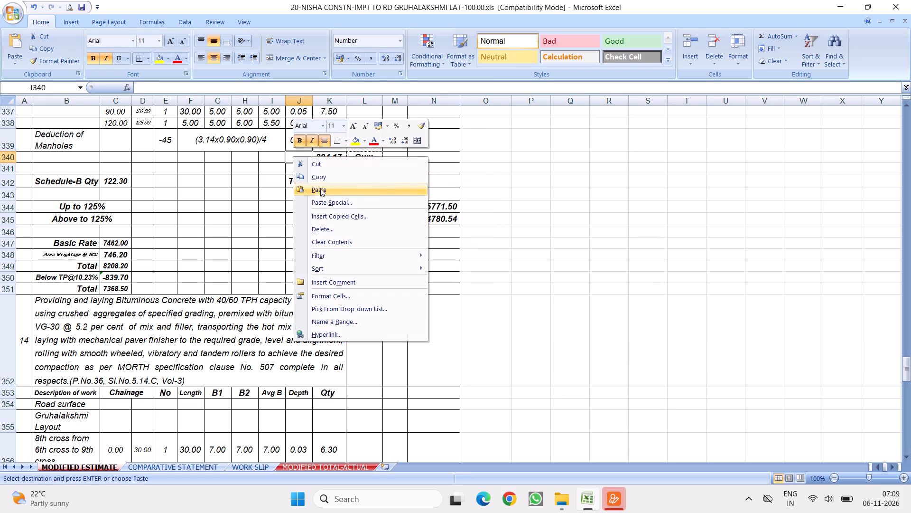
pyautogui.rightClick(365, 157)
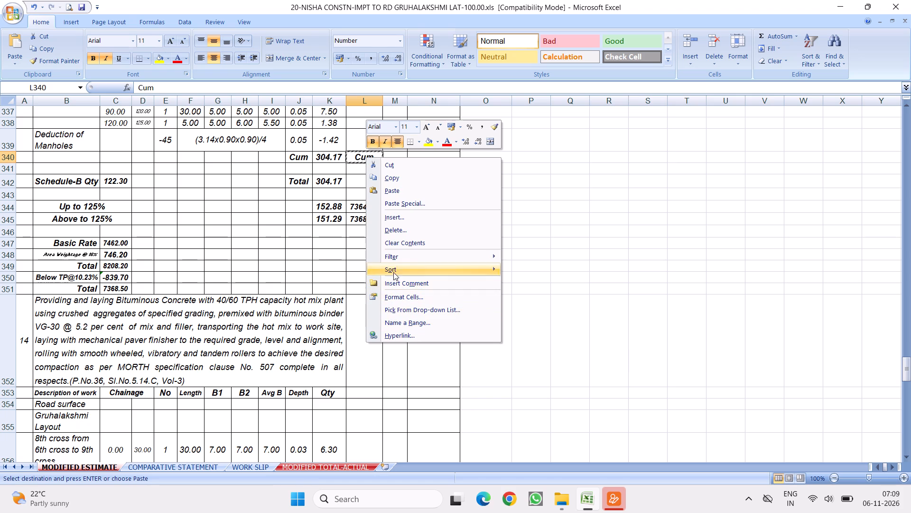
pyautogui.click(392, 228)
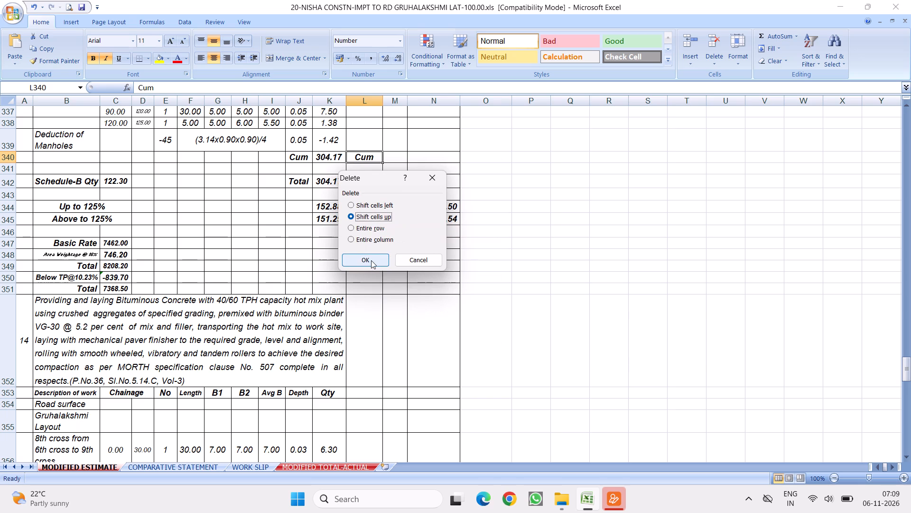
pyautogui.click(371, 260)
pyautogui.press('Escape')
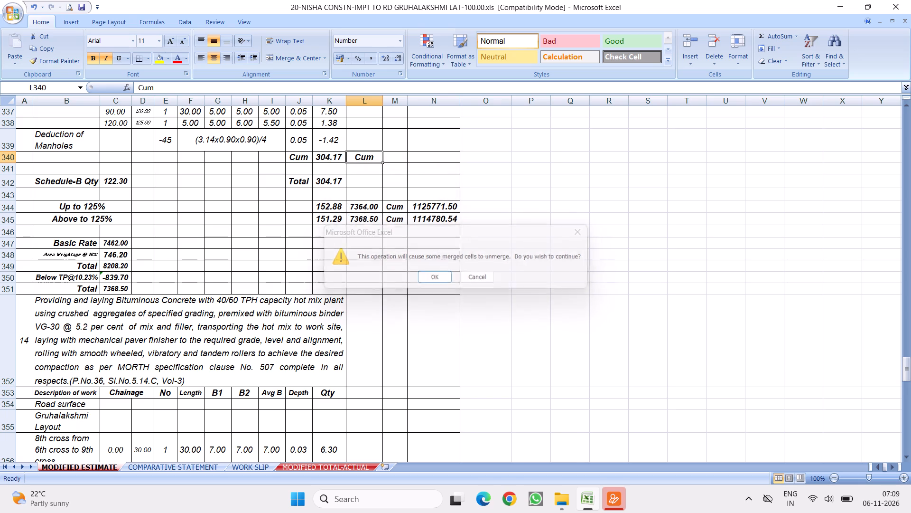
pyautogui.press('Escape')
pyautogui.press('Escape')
# Clear the duplicate Cum unit label from L340.
pyautogui.press('Delete')
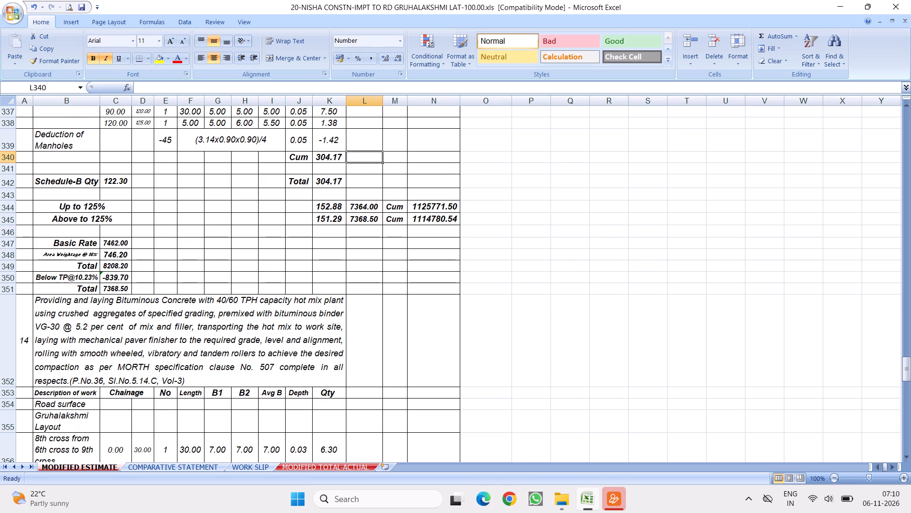
# Move the Cum unit label of item 14's quantity total from L395 to J395 in MODIFIED ESTIMATE.
pyautogui.scroll(-4, 244, 261)
pyautogui.scroll(-3, 298, 241)
pyautogui.scroll(7, 318, 200)
pyautogui.scroll(-3, 298, 237)
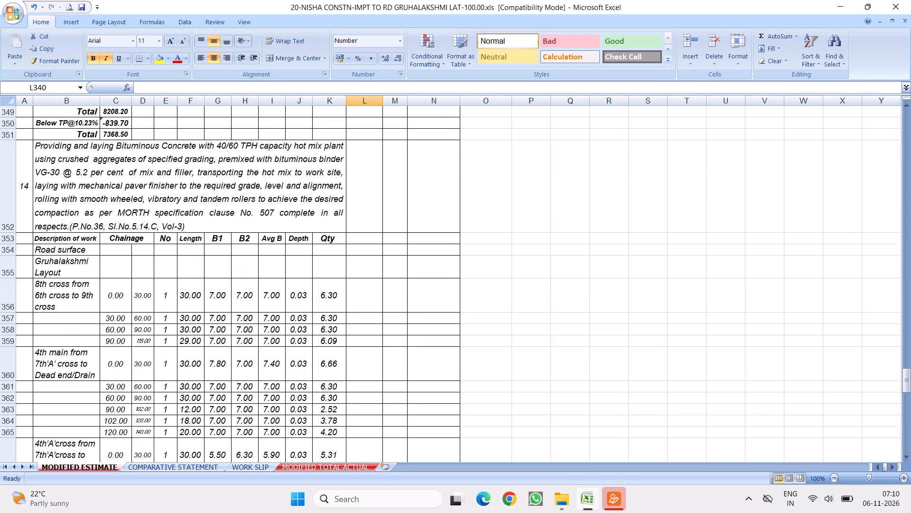
pyautogui.scroll(-13, 290, 251)
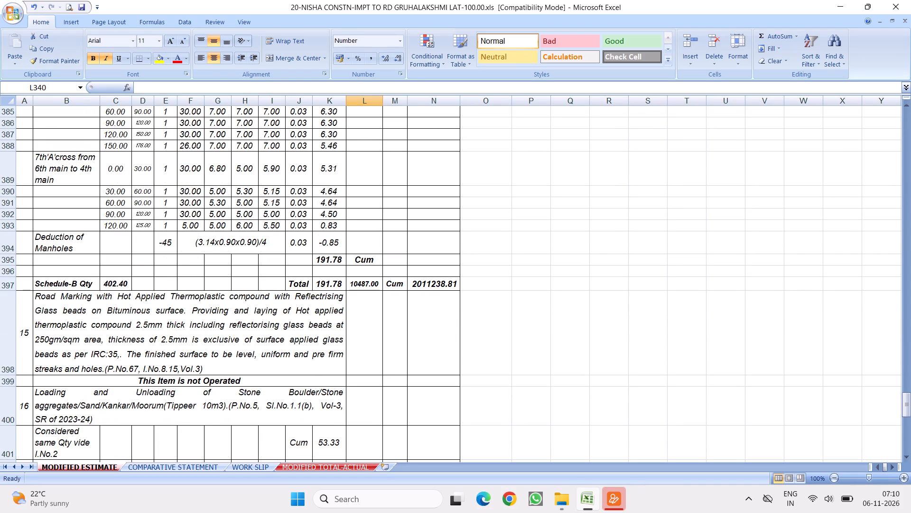
pyautogui.rightClick(356, 260)
pyautogui.click(382, 281)
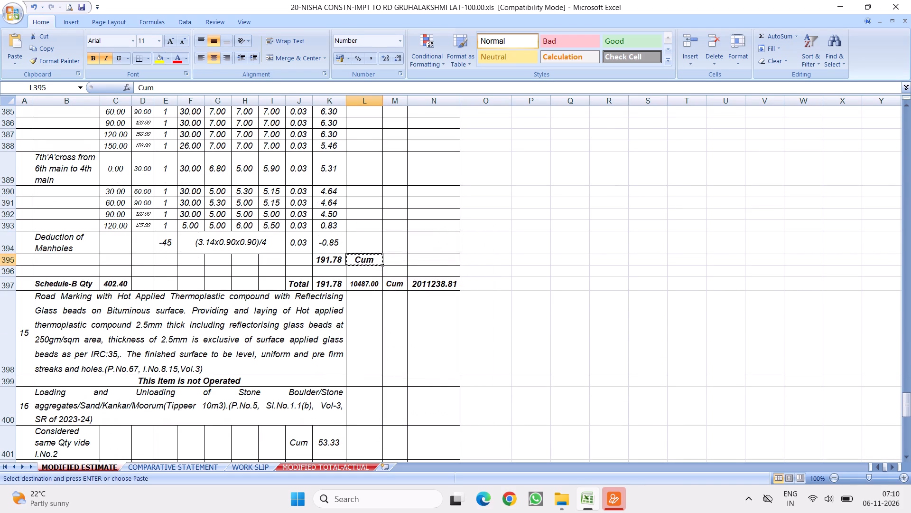
pyautogui.rightClick(302, 258)
pyautogui.click(336, 294)
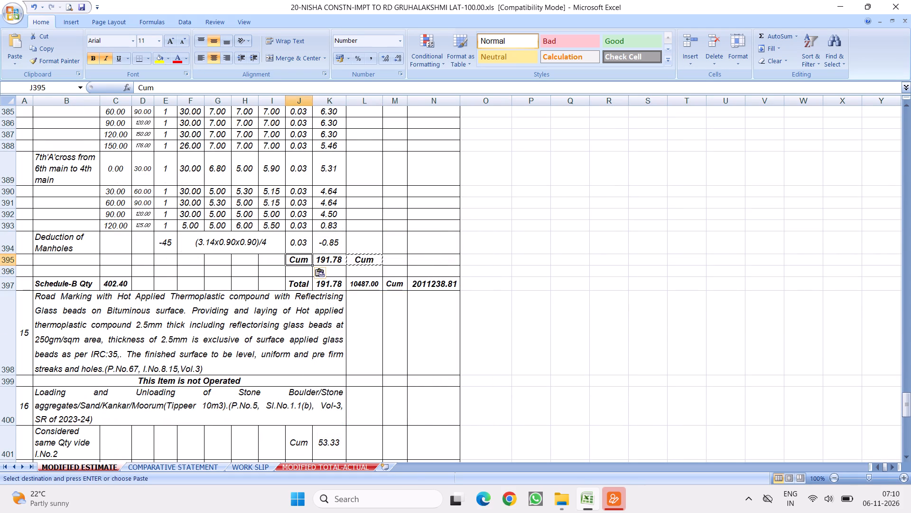
pyautogui.click(365, 259)
pyautogui.rightClick(365, 259)
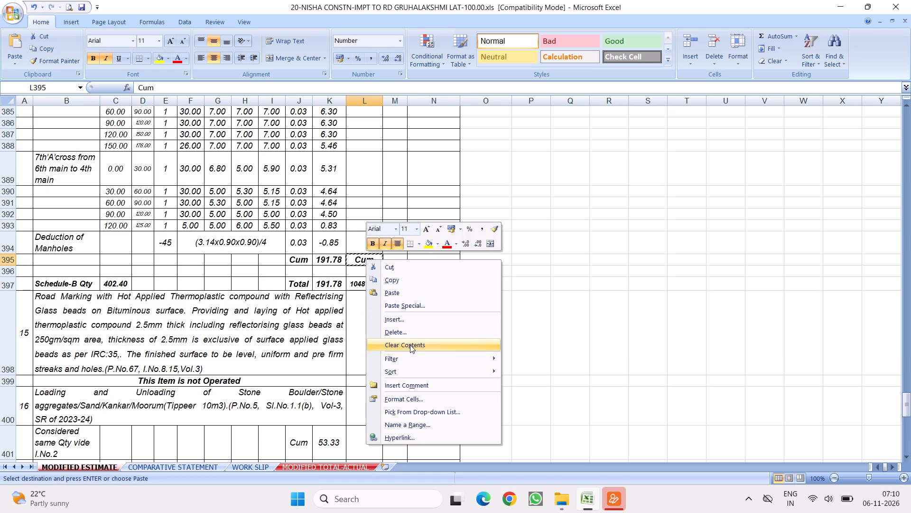
pyautogui.click(410, 345)
pyautogui.click(394, 320)
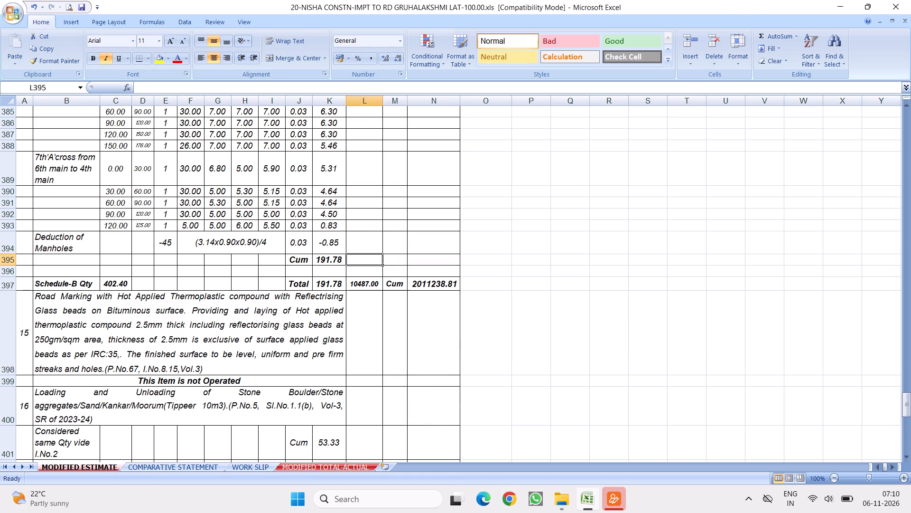
pyautogui.click(353, 257)
# Check the quantities carried into item 16 against the item 2 and item 3 totals in MODIFIED ESTIMATE.
pyautogui.scroll(-3, 225, 290)
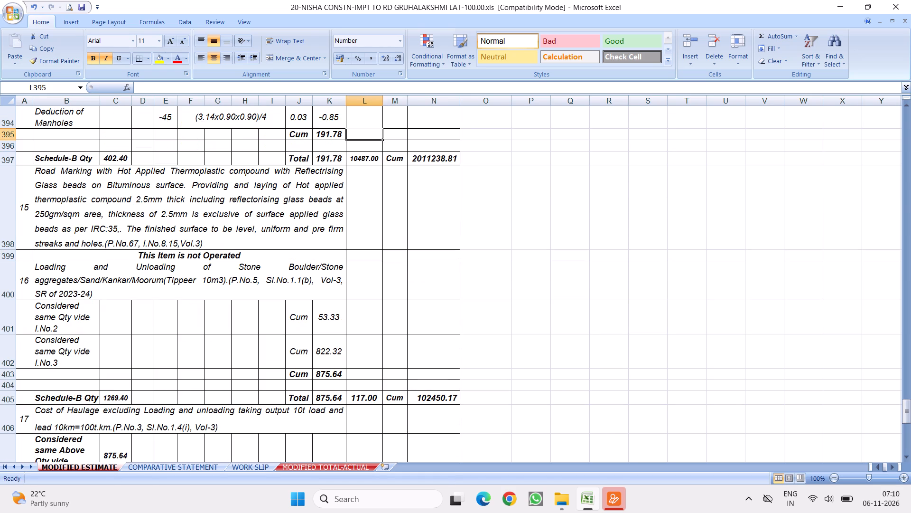
pyautogui.scroll(-3, 235, 262)
pyautogui.scroll(2, 350, 231)
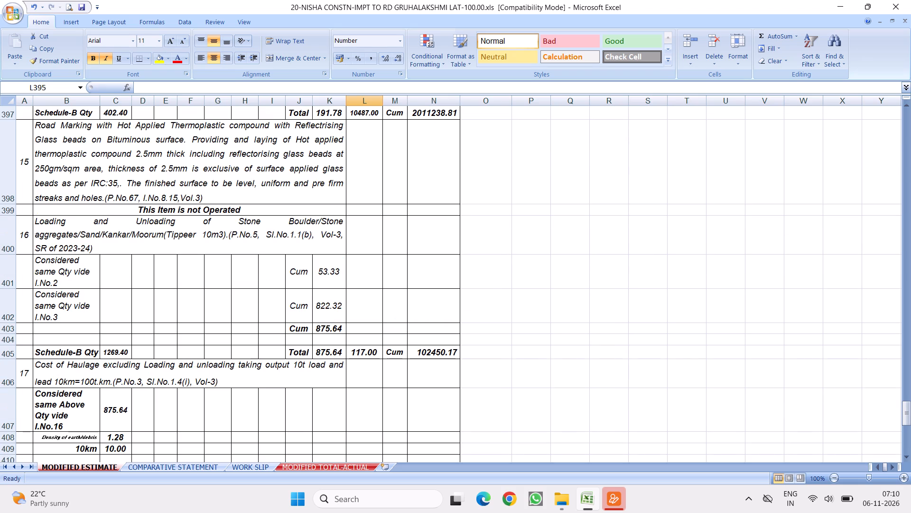
pyautogui.click(63, 282)
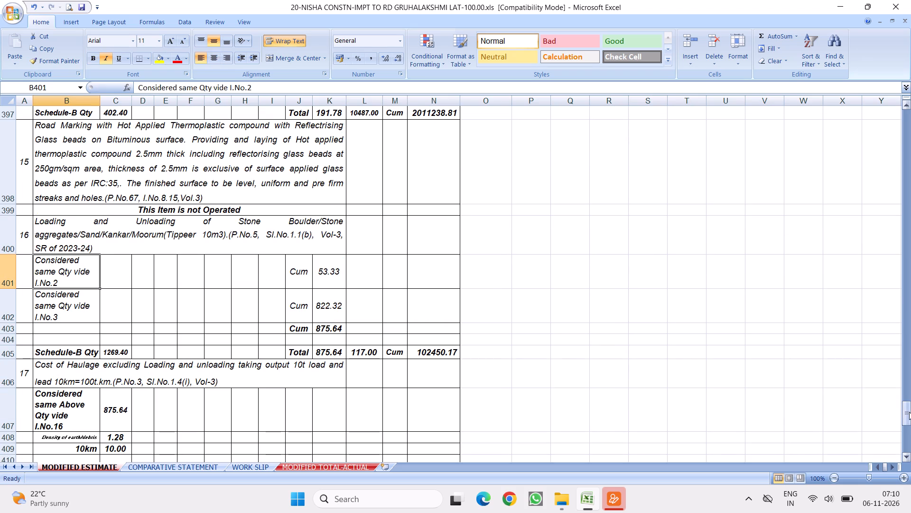
pyautogui.moveTo(909, 412); pyautogui.dragTo(910, 122)
pyautogui.scroll(-3, 326, 270)
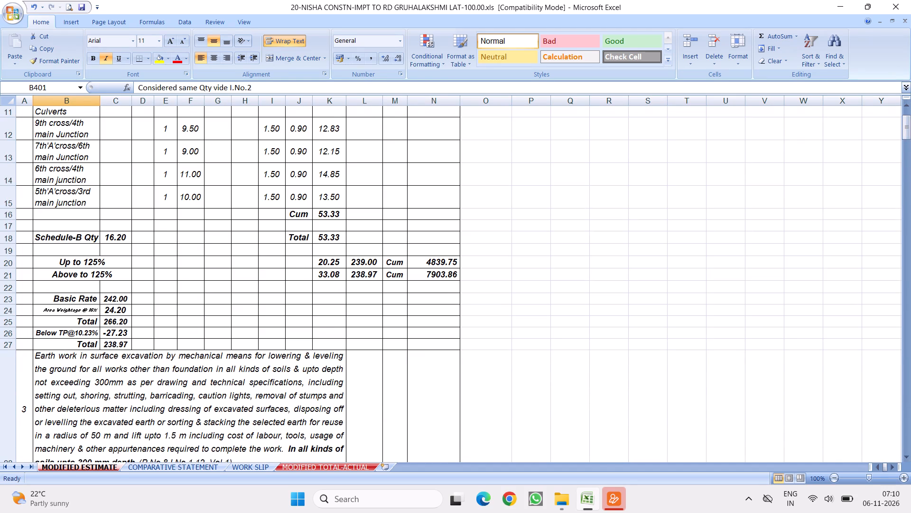
pyautogui.scroll(-4, 331, 270)
pyautogui.click(247, 249)
pyautogui.scroll(-14, 247, 252)
pyautogui.scroll(10, 286, 228)
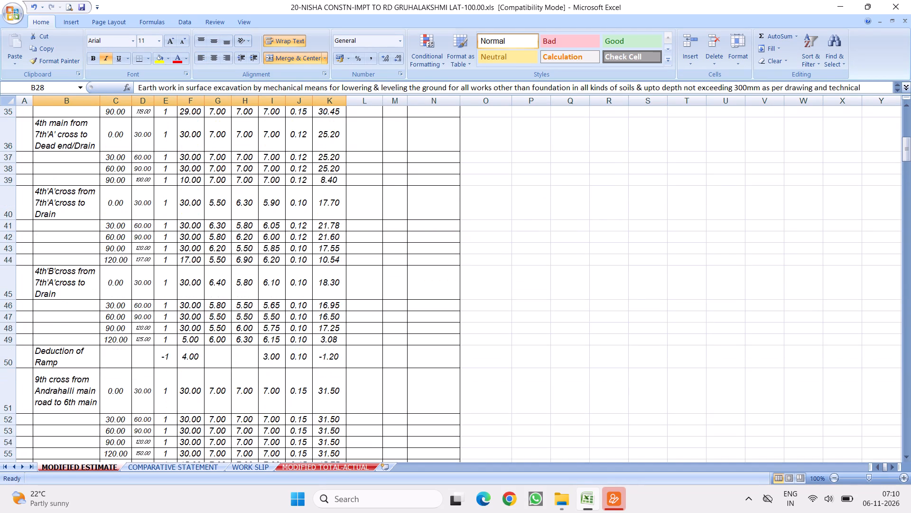
pyautogui.scroll(2, 272, 238)
pyautogui.scroll(-7, 345, 274)
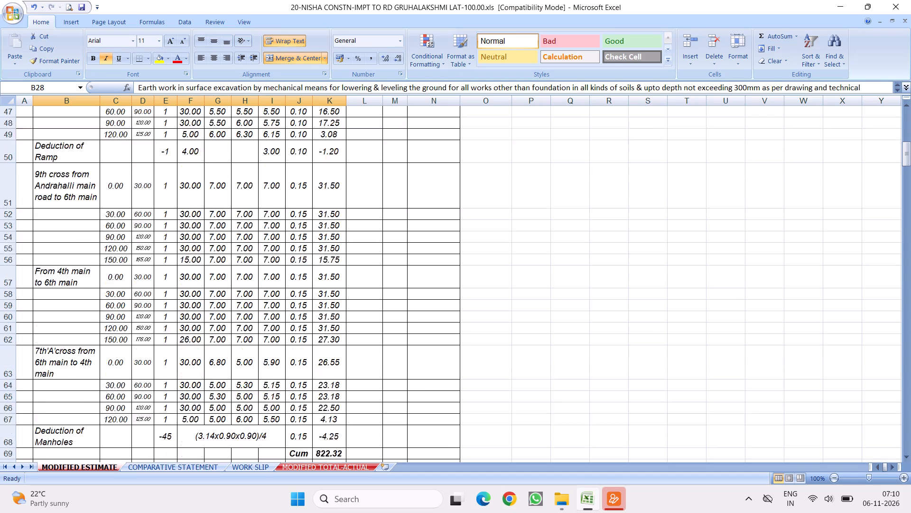
pyautogui.scroll(-4, 368, 252)
pyautogui.click(332, 255)
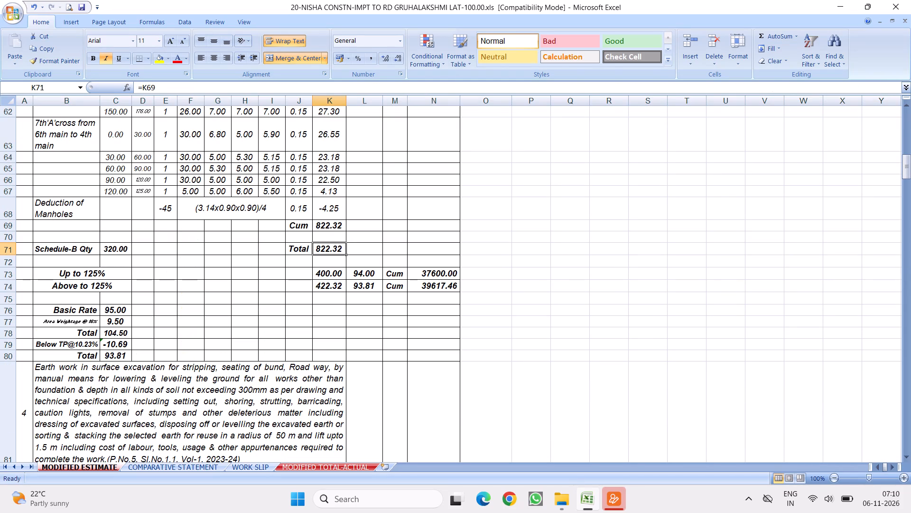
# Preview the printed pages of MODIFIED ESTIMATE and inspect the final page's totals, certificate and signature block.
pyautogui.scroll(-19, 261, 315)
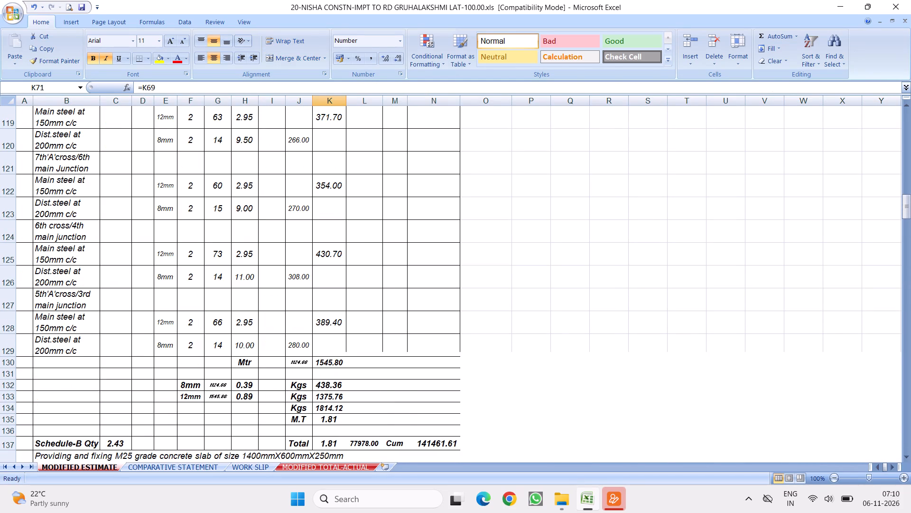
pyautogui.moveTo(905, 210); pyautogui.dragTo(892, 480)
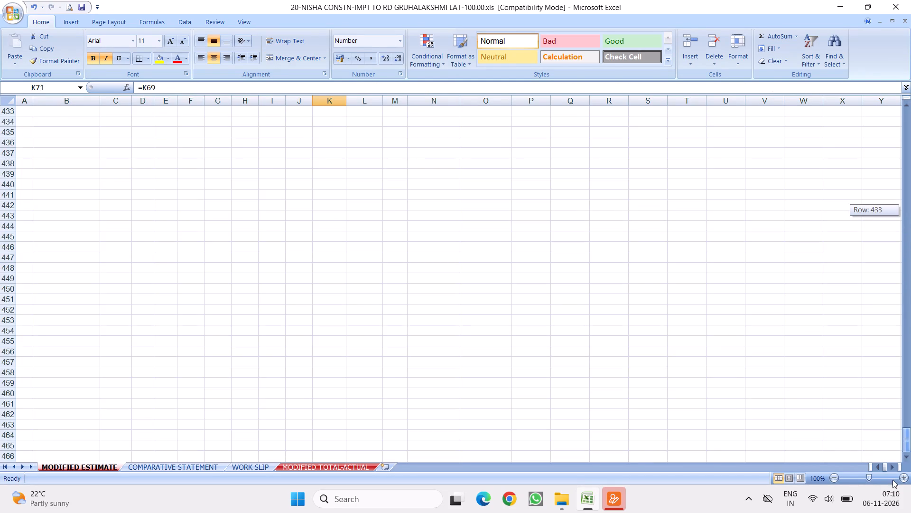
pyautogui.moveTo(892, 480); pyautogui.dragTo(910, 37)
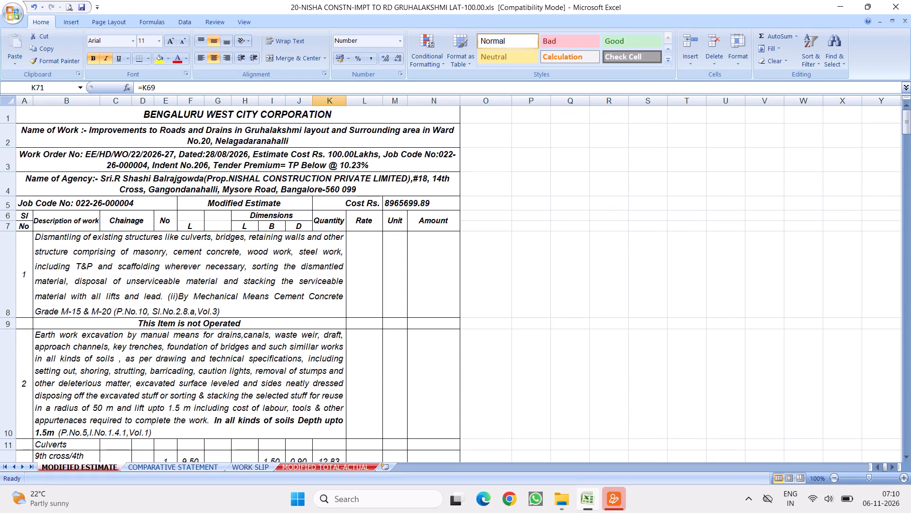
pyautogui.click(71, 4)
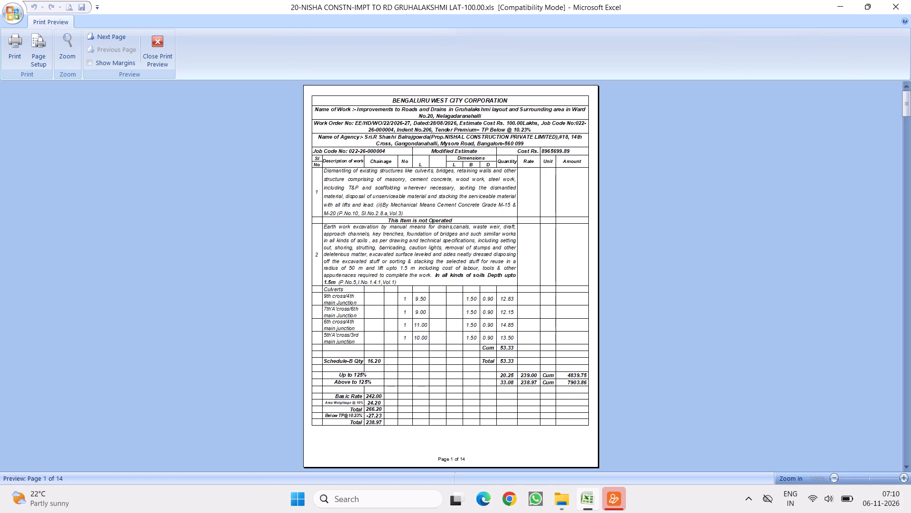
pyautogui.scroll(-20, 429, 255)
pyautogui.scroll(-5, 429, 255)
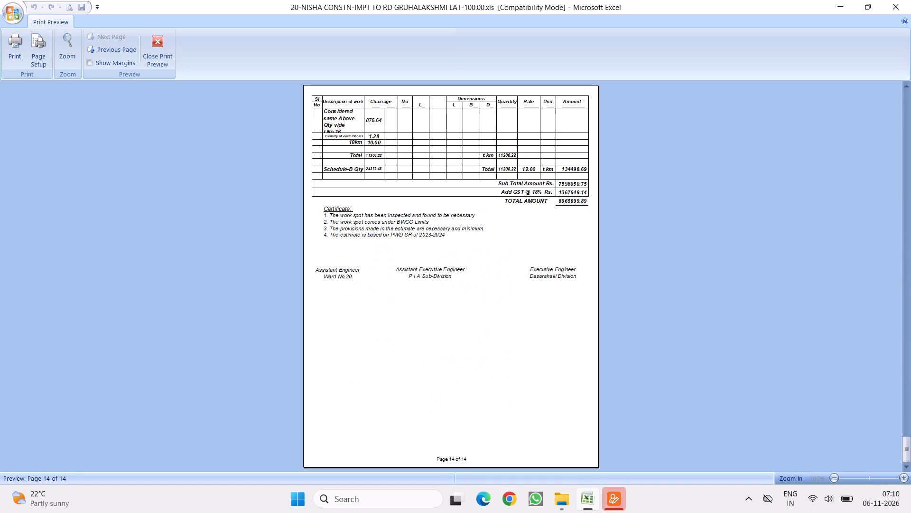
pyautogui.scroll(-4, 386, 243)
pyautogui.click(403, 152)
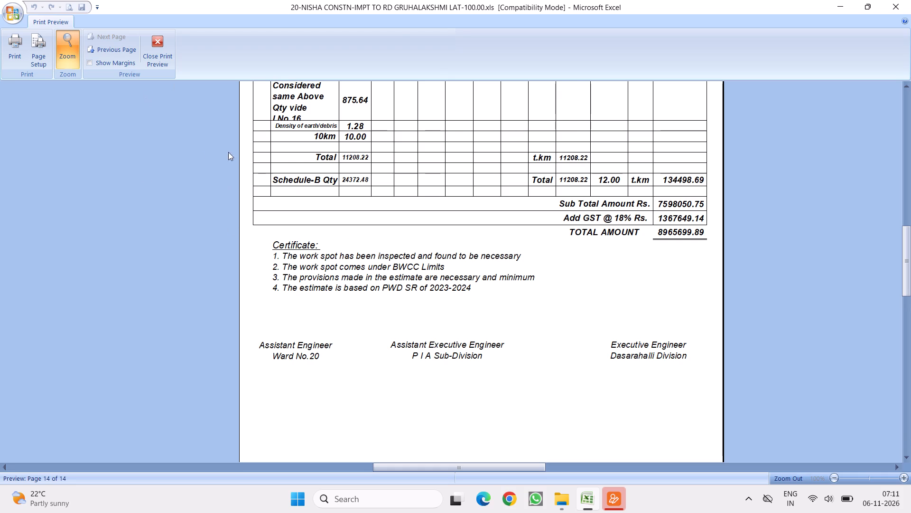
pyautogui.press('Escape')
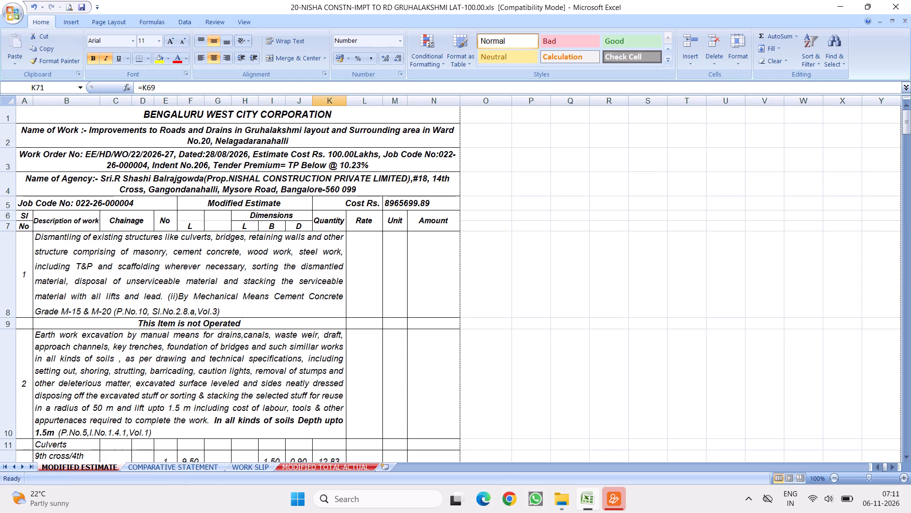
# Save the workbook.
pyautogui.click(82, 4)
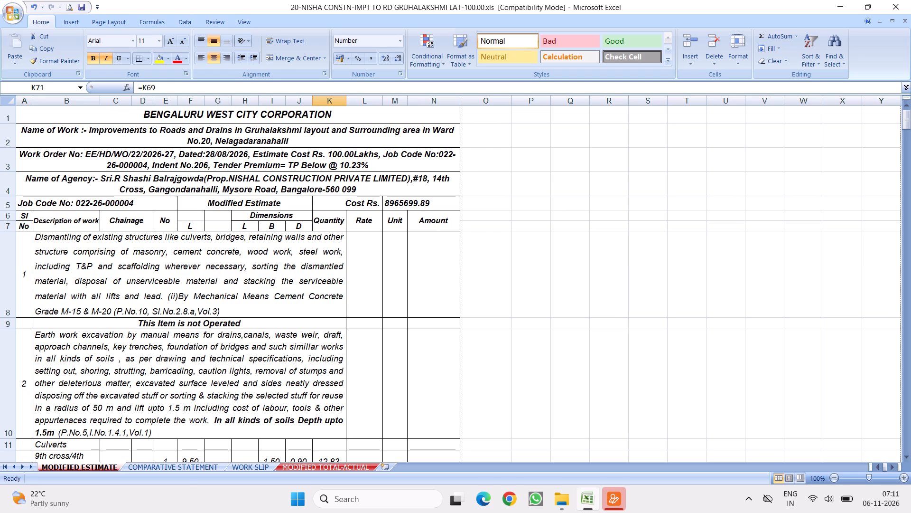
# Review the abstract and totals in COMPARATIVE STATEMENT and the work slip amounts, tender premium and signatories in WORK SLIP.
pyautogui.click(182, 465)
pyautogui.scroll(-6, 504, 258)
pyautogui.scroll(-7, 437, 247)
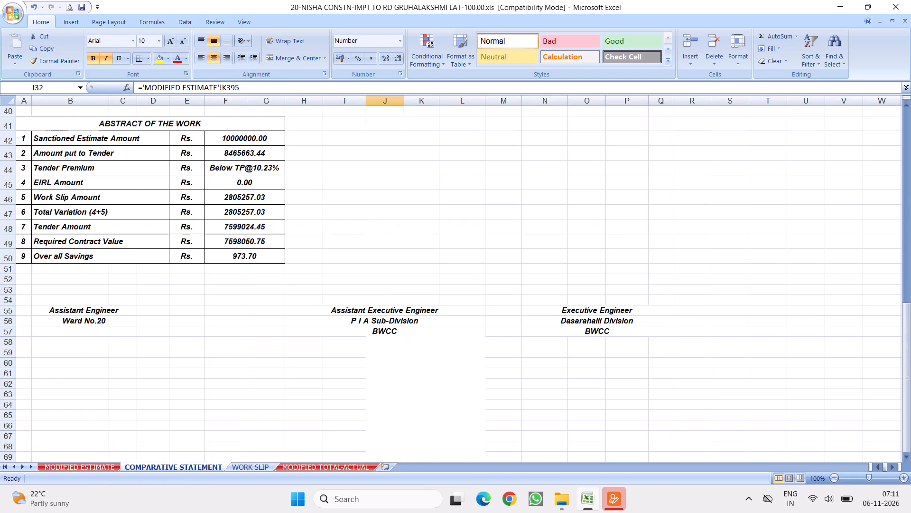
pyautogui.scroll(10, 375, 210)
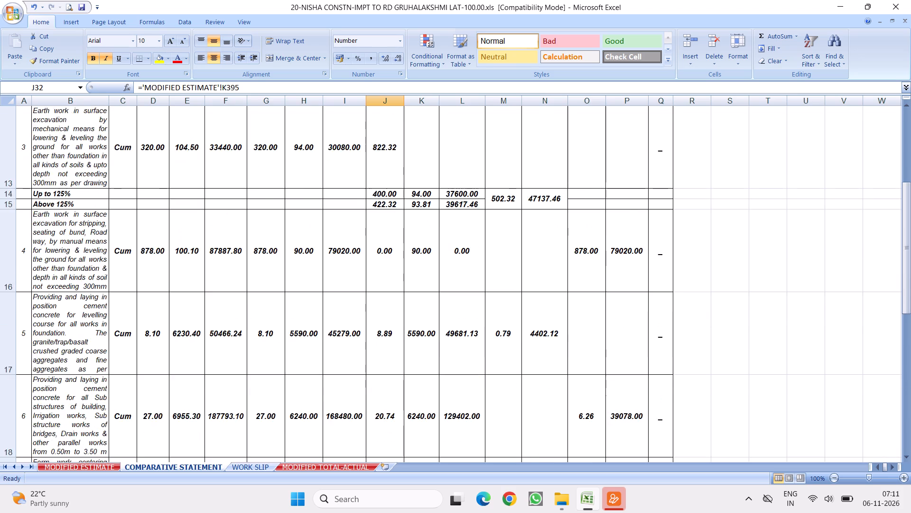
pyautogui.scroll(6, 377, 220)
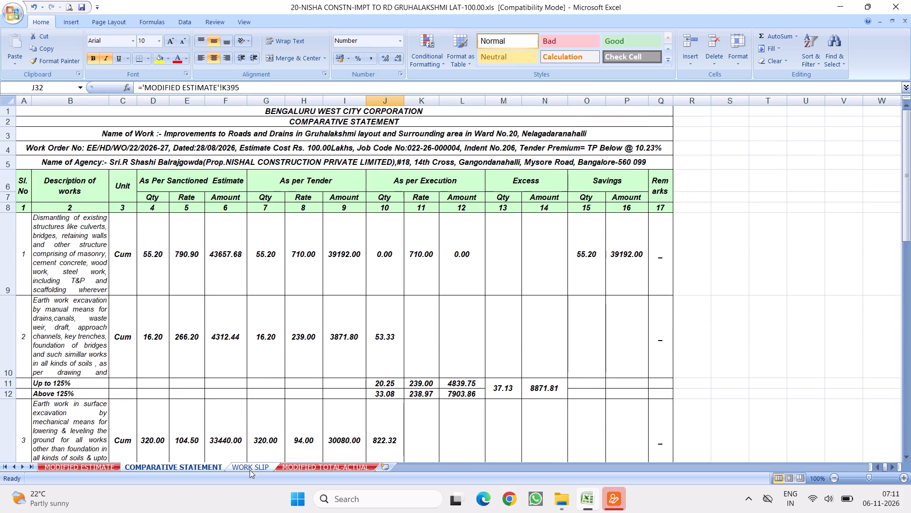
pyautogui.click(249, 466)
pyautogui.scroll(-7, 486, 284)
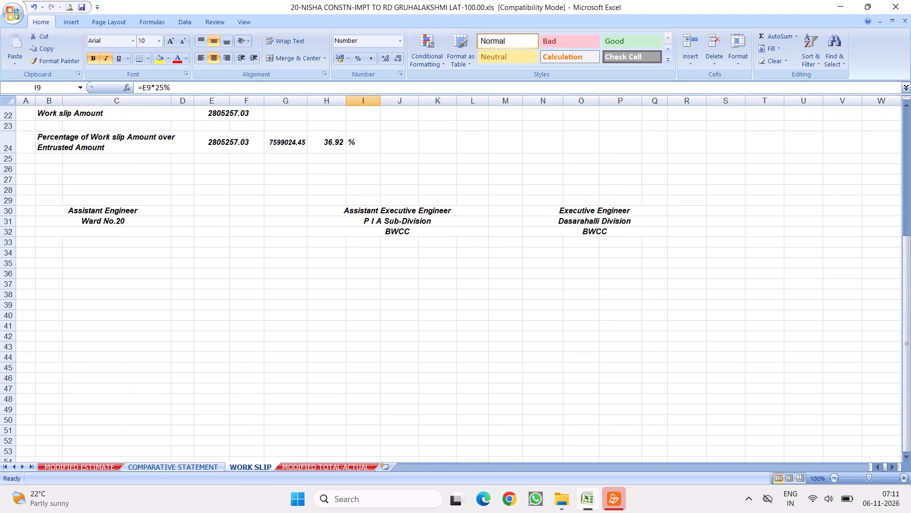
pyautogui.scroll(2, 397, 252)
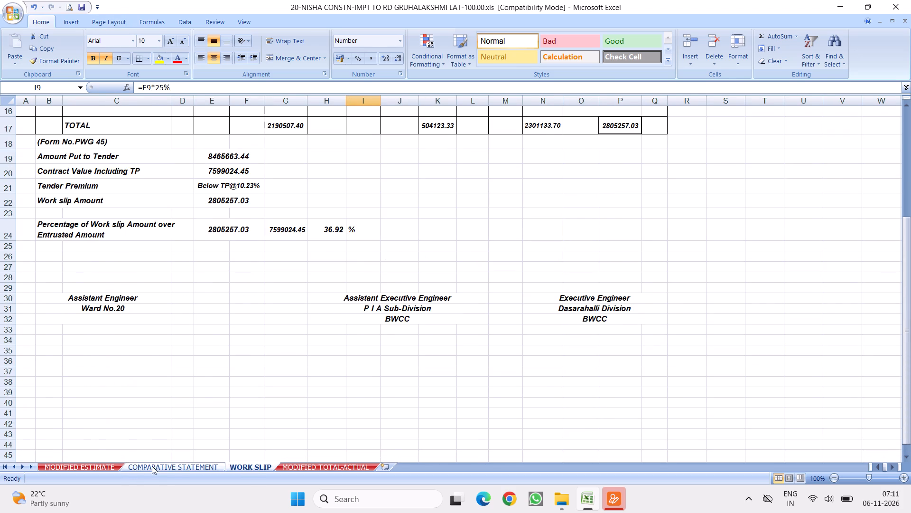
pyautogui.click(152, 466)
pyautogui.scroll(-17, 540, 238)
pyautogui.scroll(4, 484, 244)
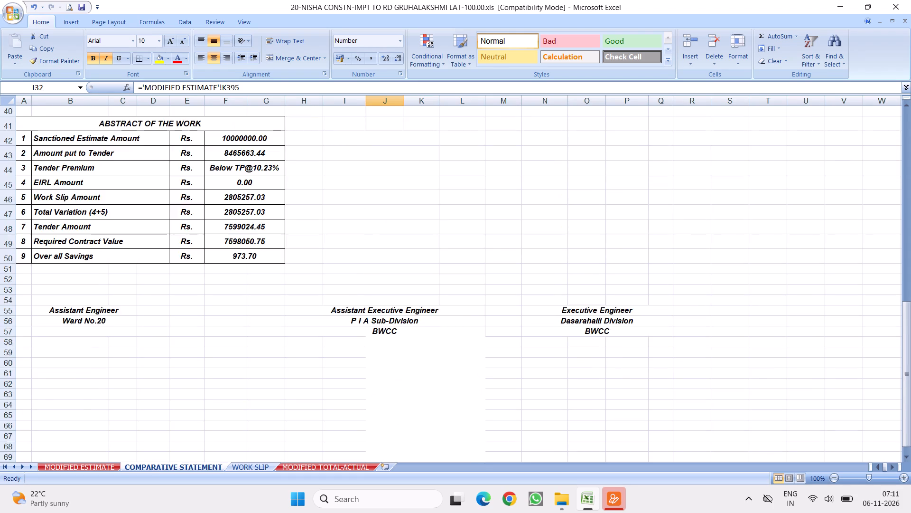
pyautogui.scroll(3, 484, 242)
pyautogui.scroll(-1, 548, 239)
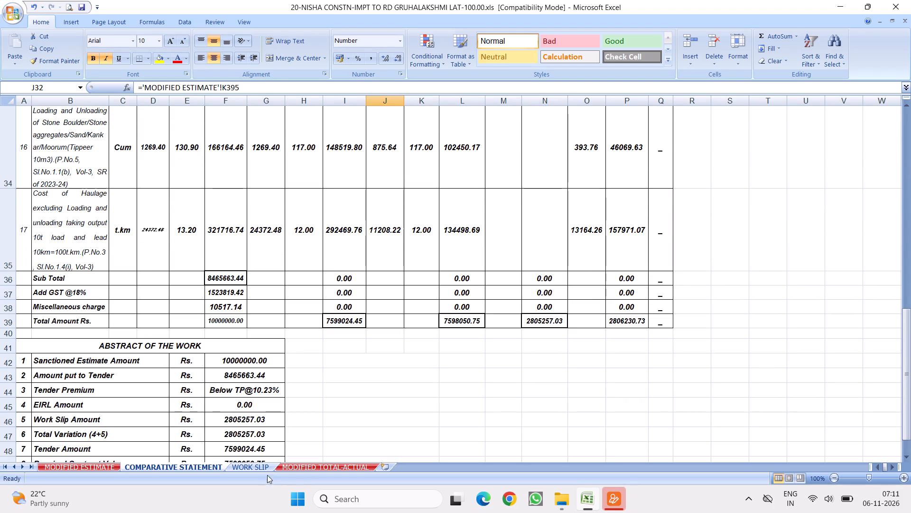
pyautogui.click(260, 465)
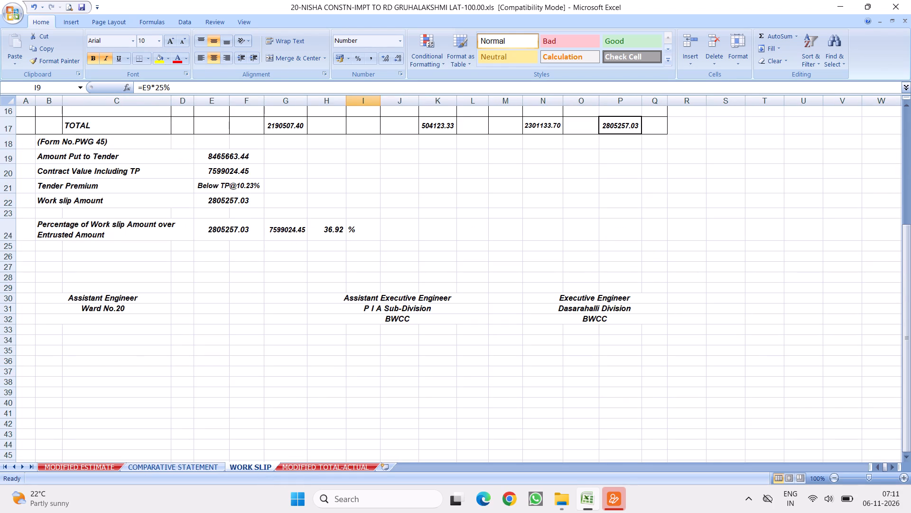
pyautogui.click(241, 189)
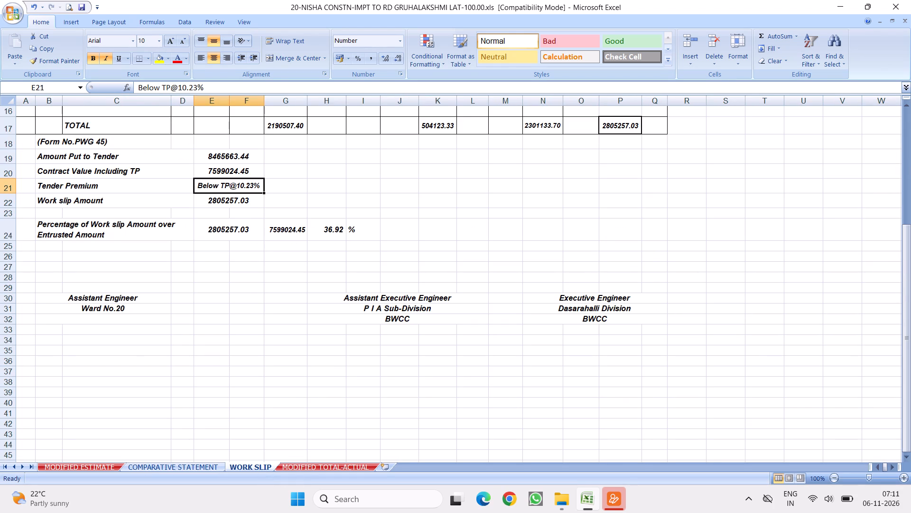
pyautogui.click(119, 306)
pyautogui.scroll(9, 345, 213)
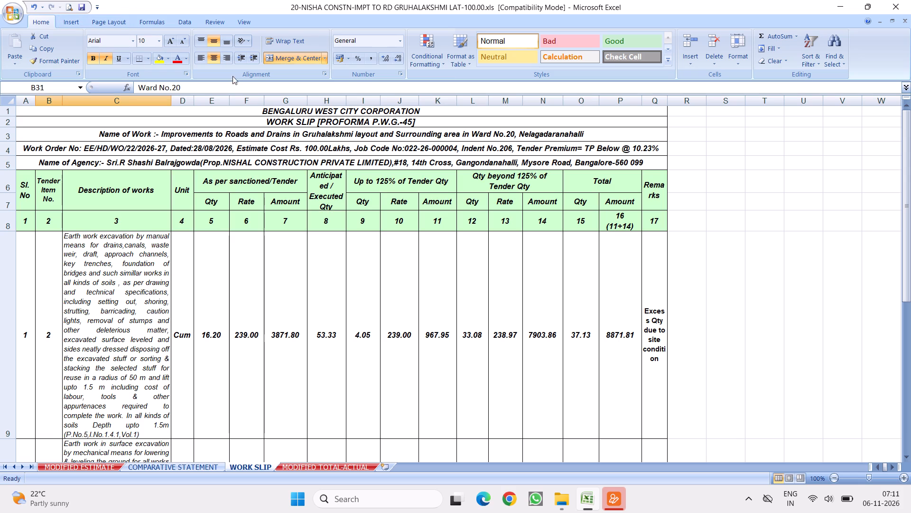
pyautogui.click(279, 199)
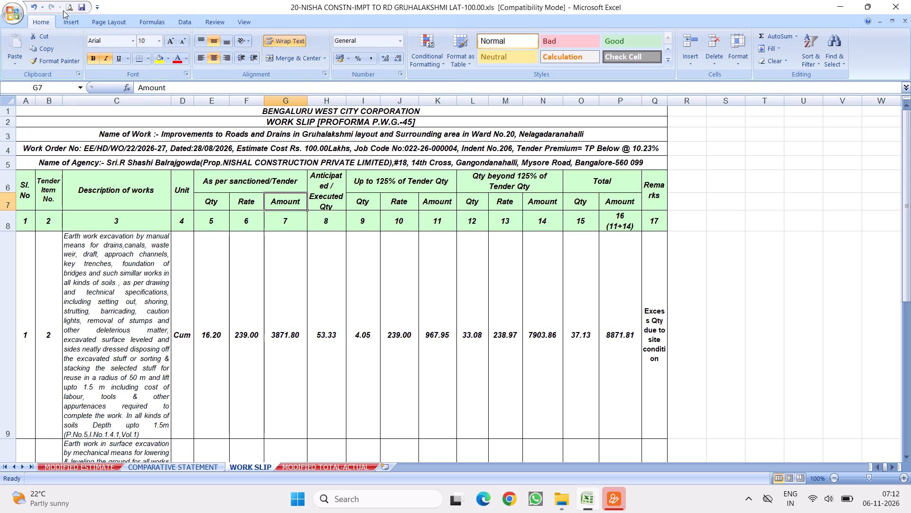
# Save the workbook again and close it.
pyautogui.click(80, 9)
pyautogui.click(899, 5)
pyautogui.click(899, 5)
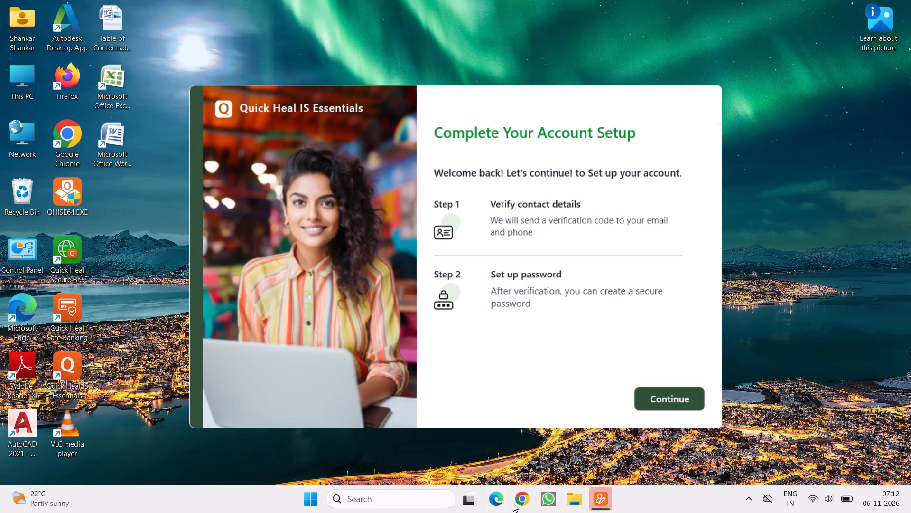
# Shut down the computer.
pyautogui.click(301, 498)
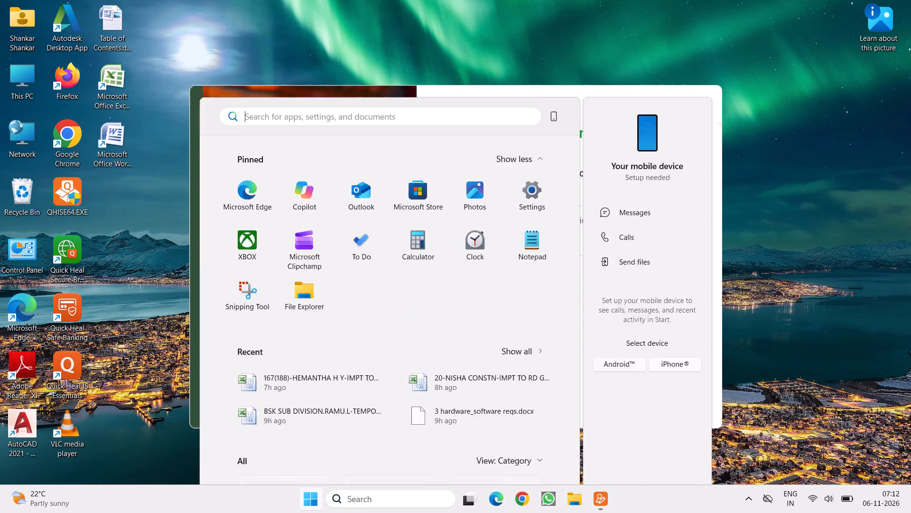
pyautogui.click(541, 457)
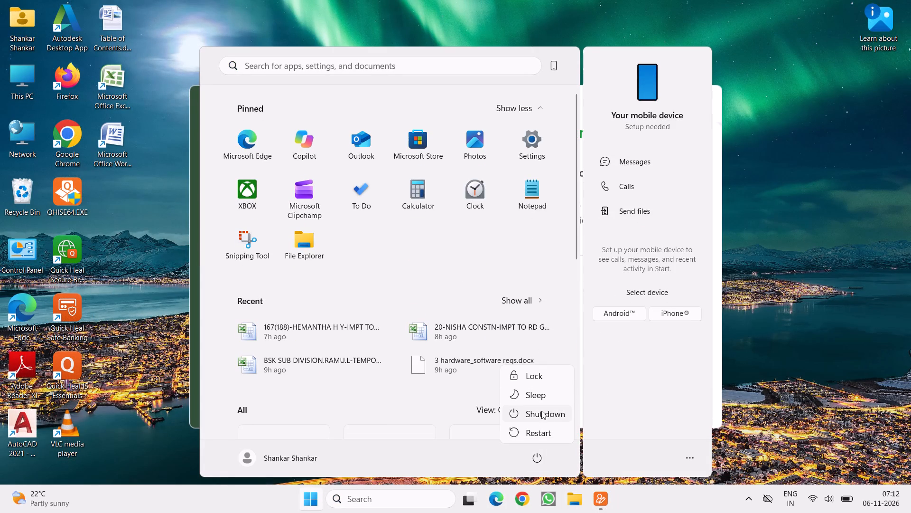